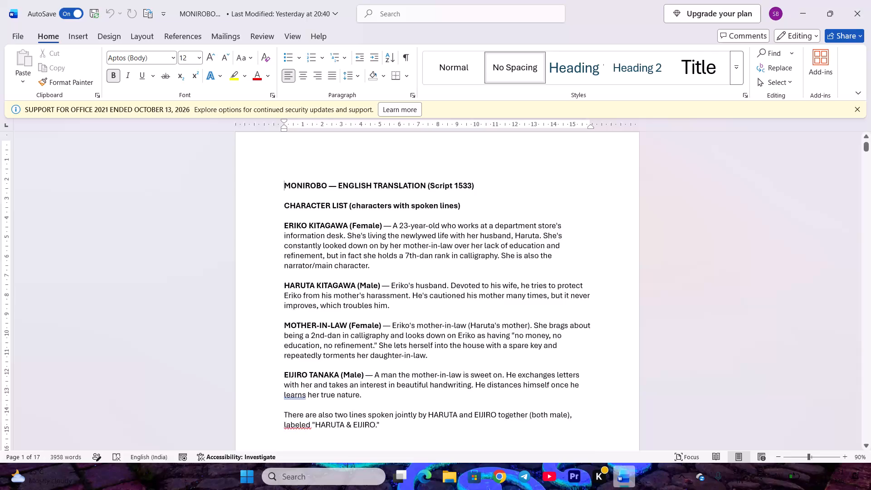
Find the first dialogue lines after the character line counts in the script and enlarge the page to 100%.
{"action": "scroll", "coordinate": [522, 267], "scroll_direction": "down", "scroll_amount": 9}
{"action": "scroll", "coordinate": [372, 265], "scroll_direction": "down", "scroll_amount": 4}
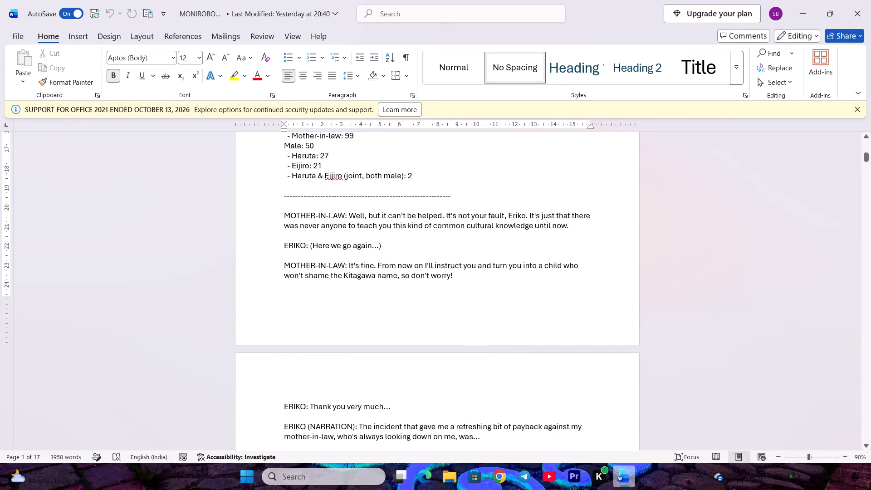
{"action": "scroll", "coordinate": [333, 255], "scroll_direction": "down", "scroll_amount": 2}
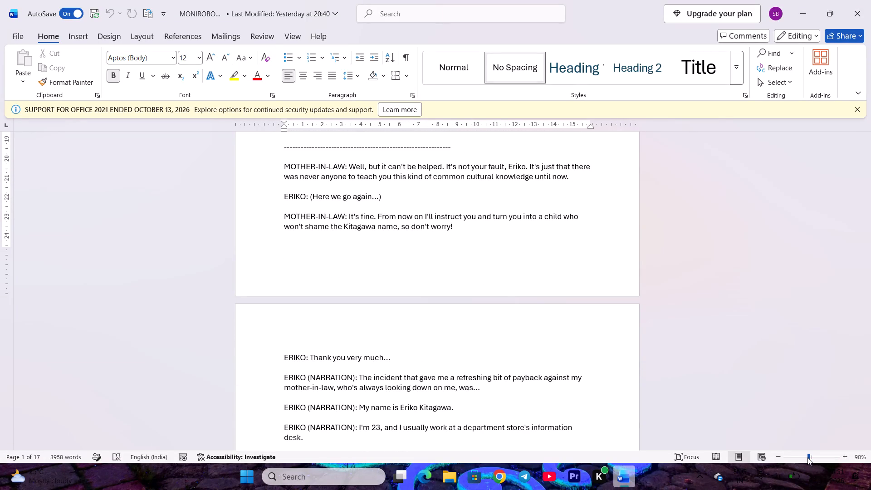
{"action": "left_click", "coordinate": [849, 455]}
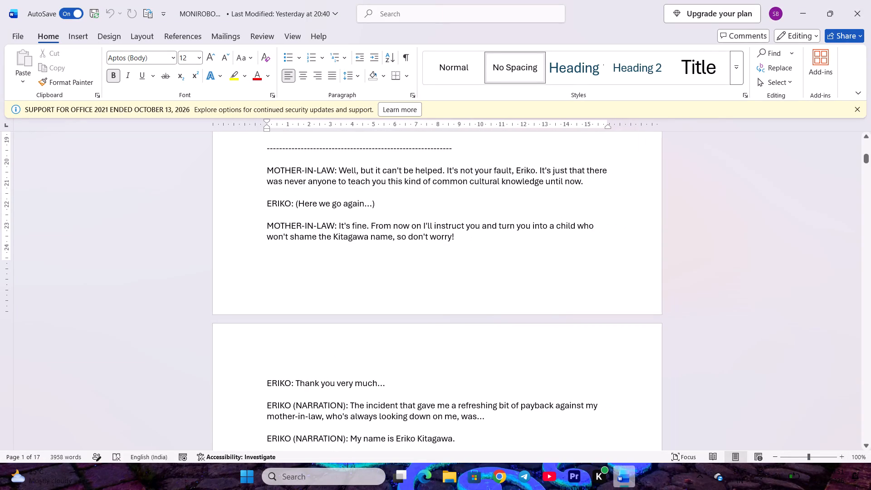
Switch to Premiere Pro and load the Monirobo1533Female recording from the VOICE OVER bin for source viewing.
{"action": "left_click", "coordinate": [574, 484]}
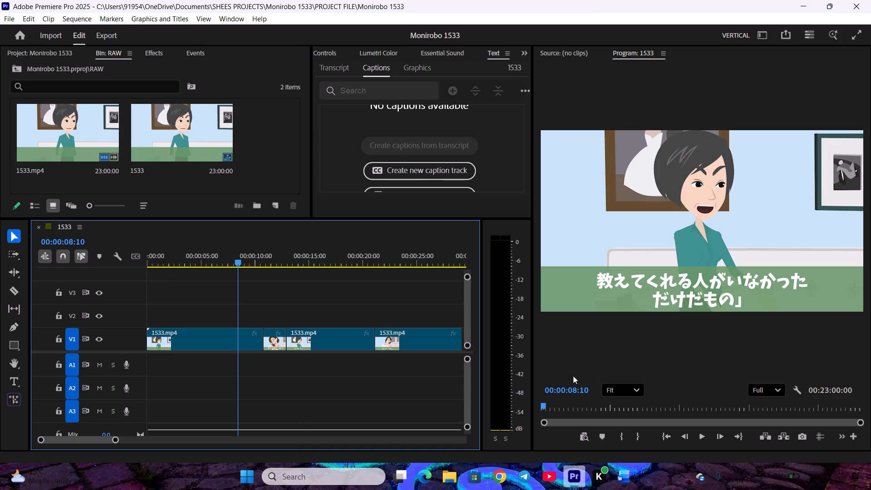
{"action": "left_click", "coordinate": [78, 50]}
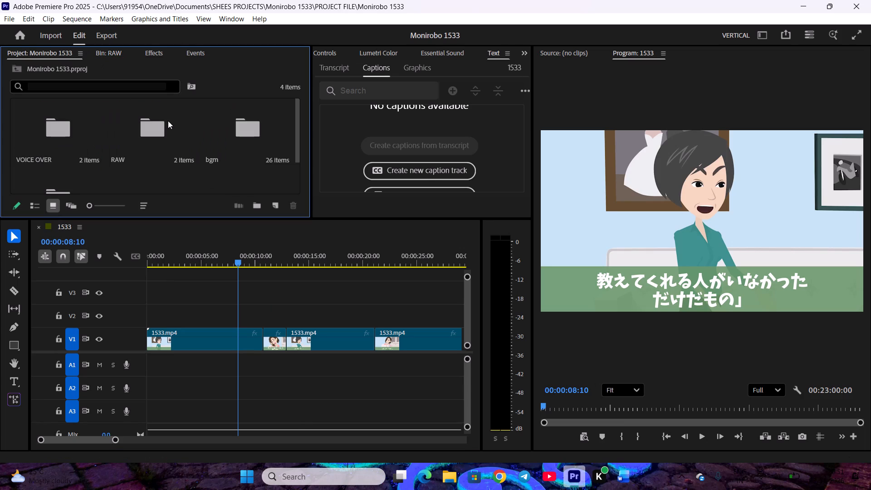
{"action": "double_click", "coordinate": [67, 131]}
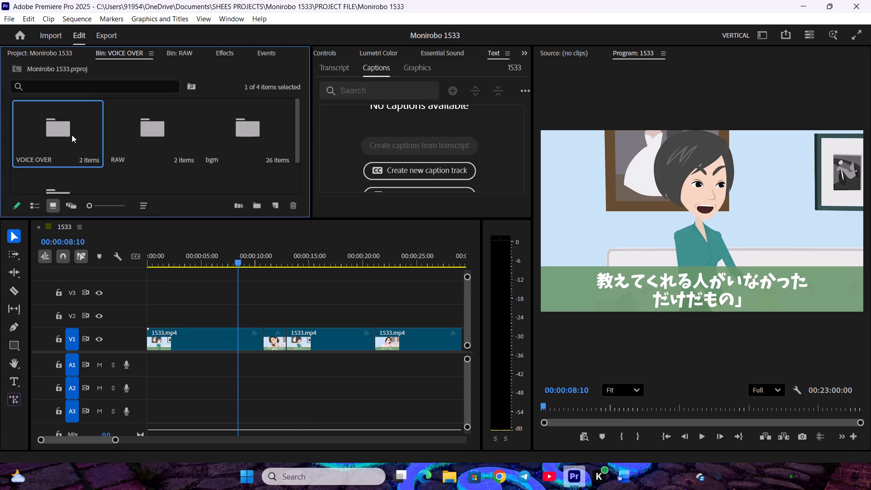
{"action": "double_click", "coordinate": [177, 127]}
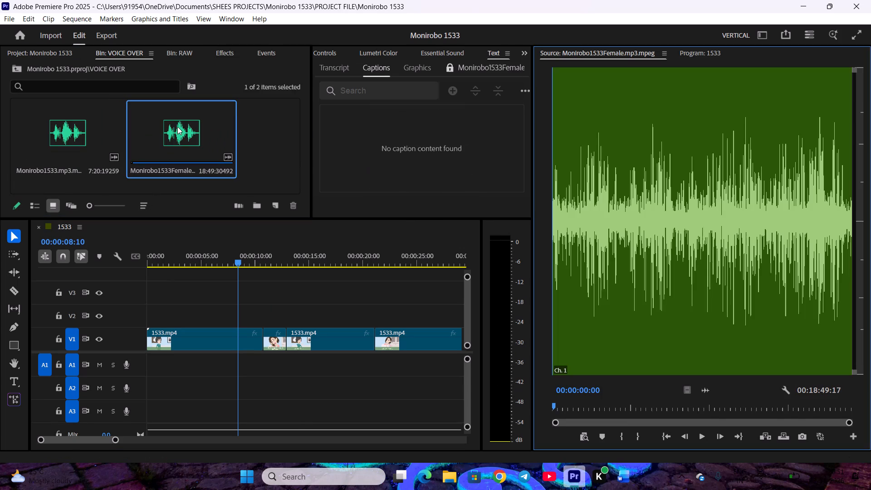
Mark the mother-in-law's opening line from 00:00:00:00 to 00:00:10:17, checking it against the script, and place it on track A1.
{"action": "type", "text": "======"}
{"action": "key", "text": "i"}
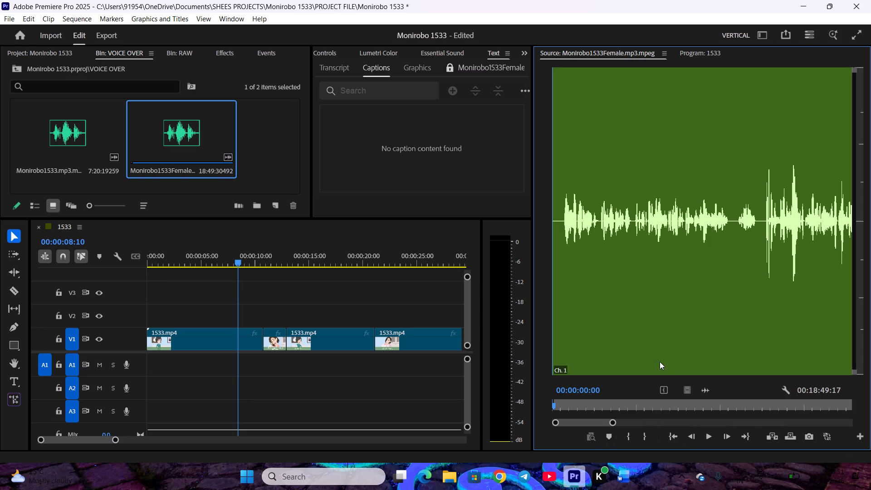
{"action": "key", "text": "space"}
{"action": "left_click", "coordinate": [624, 476]}
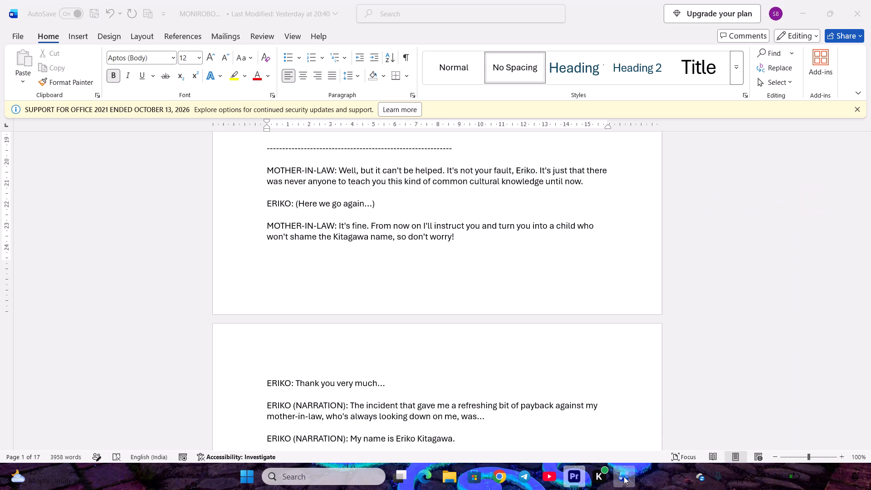
{"action": "left_click", "coordinate": [568, 481]}
{"action": "key", "text": "space"}
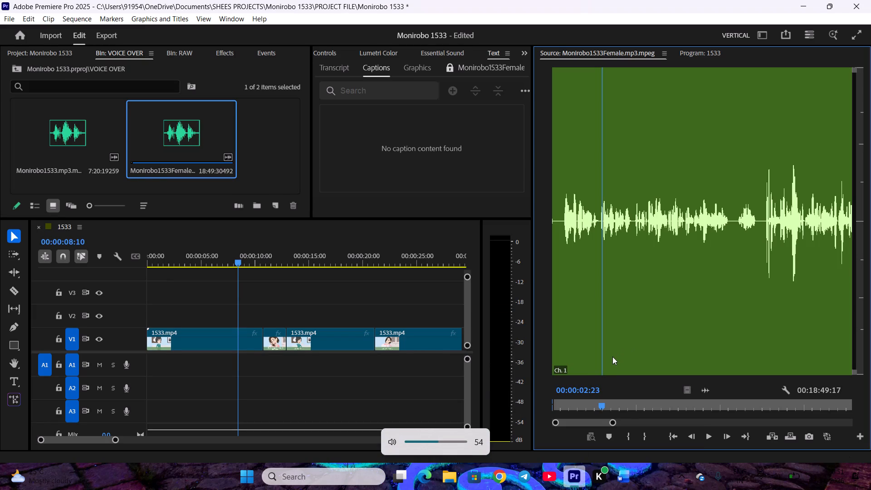
{"action": "left_click_drag", "start_coordinate": [582, 402], "coordinate": [543, 399]}
{"action": "key", "text": "space"}
{"action": "left_click", "coordinate": [621, 479]}
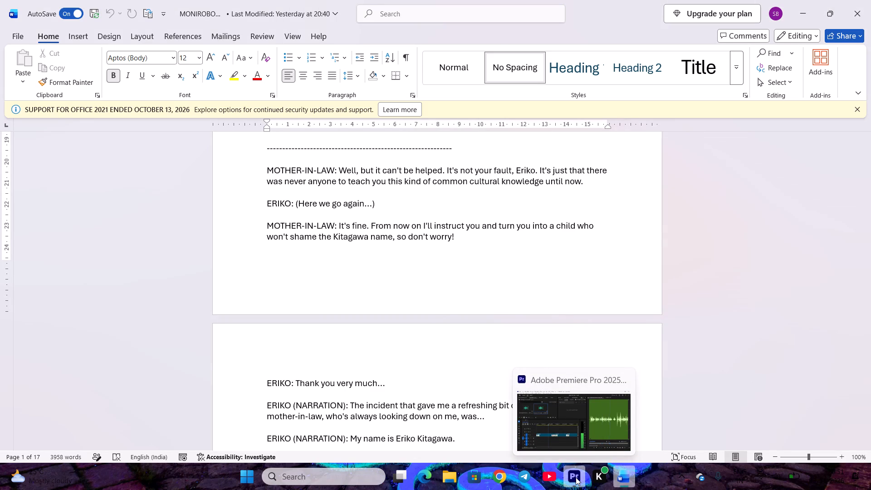
{"action": "key", "text": "space"}
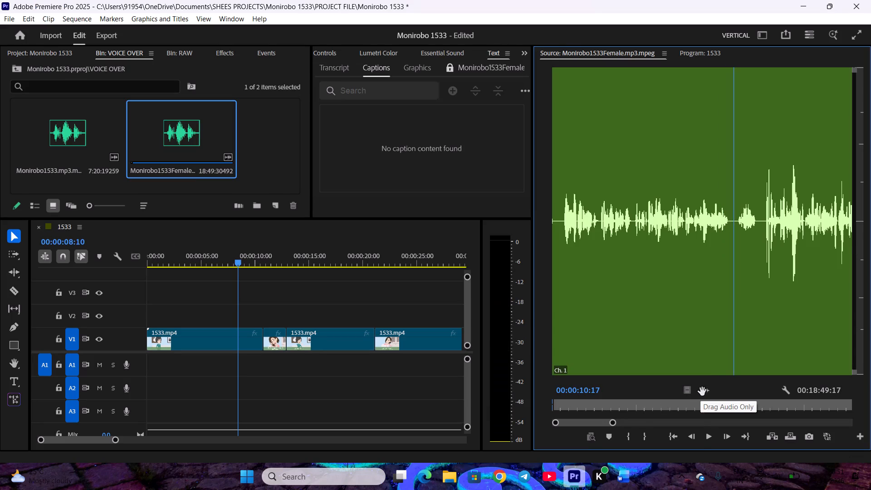
{"action": "key", "text": "o"}
{"action": "left_click_drag", "start_coordinate": [705, 389], "coordinate": [225, 363]}
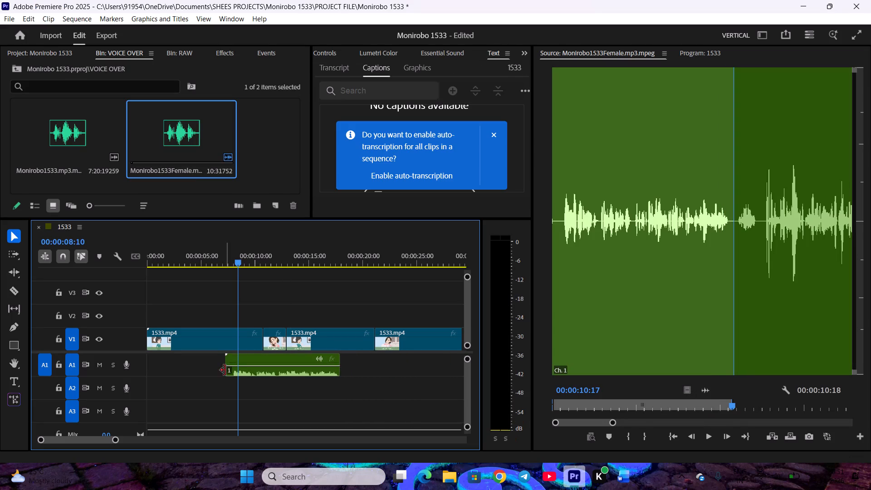
Trim about 6 frames off the start of the A1 voice clip, move it to the sequence start, and preview it.
{"action": "left_click", "coordinate": [467, 426]}
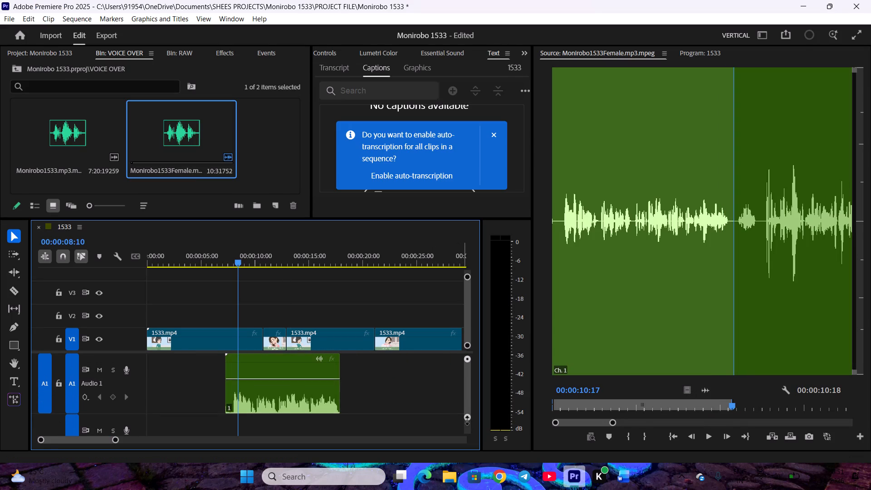
{"action": "left_click_drag", "start_coordinate": [227, 382], "coordinate": [230, 382]}
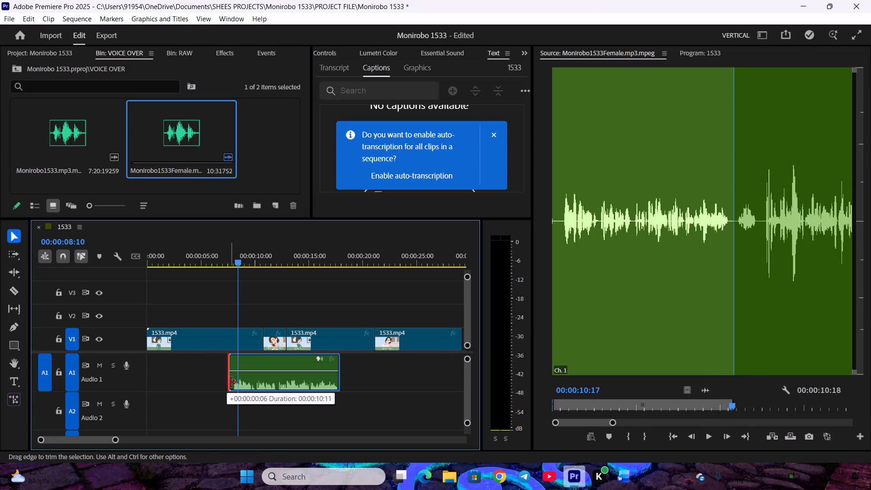
{"action": "left_click_drag", "start_coordinate": [230, 382], "coordinate": [231, 382]}
{"action": "left_click_drag", "start_coordinate": [273, 379], "coordinate": [189, 378]}
{"action": "left_click", "coordinate": [200, 414]}
{"action": "left_click", "coordinate": [198, 251]}
{"action": "key", "text": "space"}
{"action": "key", "text": "space"}
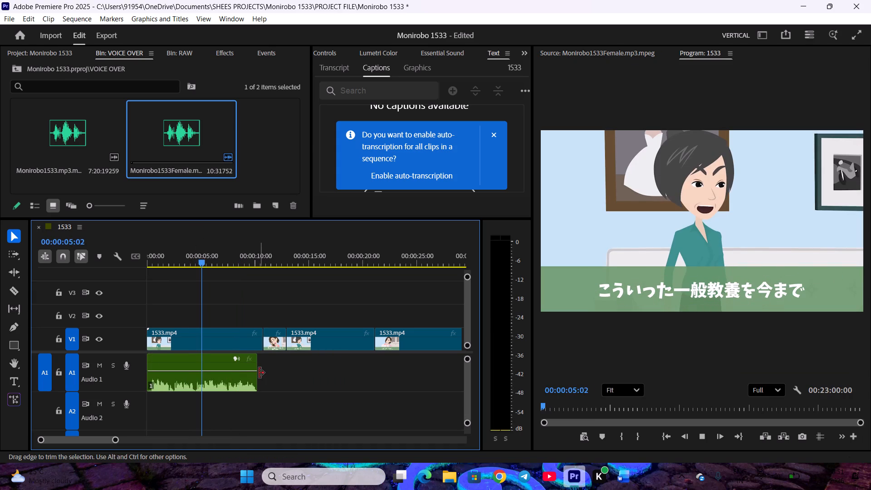
Extend the end of the A1 voice clip slightly past the mother-in-law's last word.
{"action": "key", "text": "equal"}
{"action": "key", "text": "equal"}
{"action": "scroll", "coordinate": [376, 390], "scroll_direction": "down", "scroll_amount": 10}
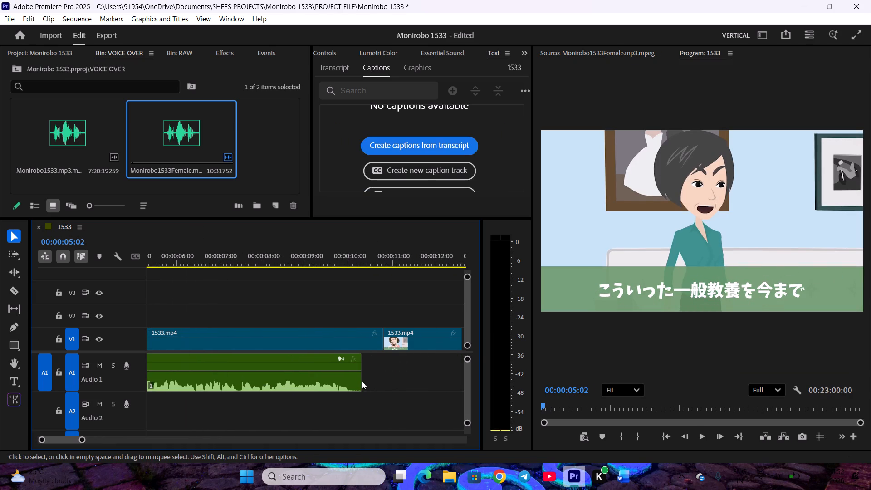
{"action": "left_click_drag", "start_coordinate": [362, 385], "coordinate": [366, 387]}
{"action": "left_click", "coordinate": [367, 418]}
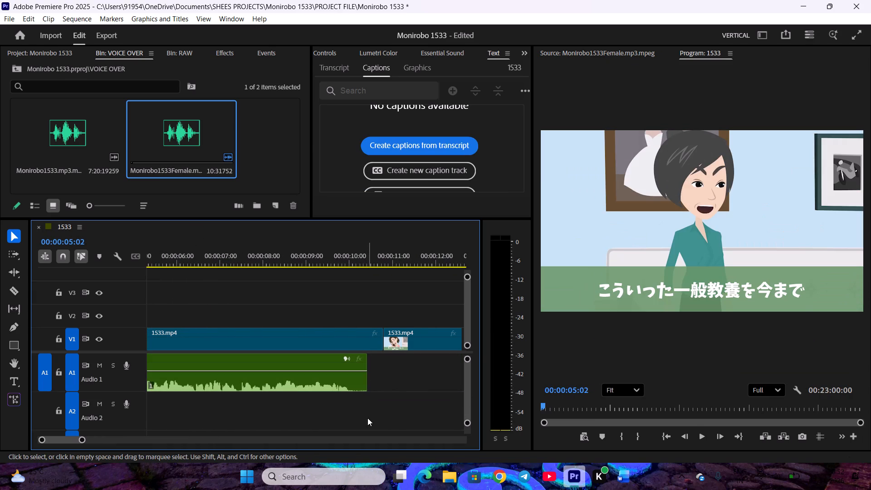
{"action": "key", "text": "minus"}
{"action": "key", "text": "minus"}
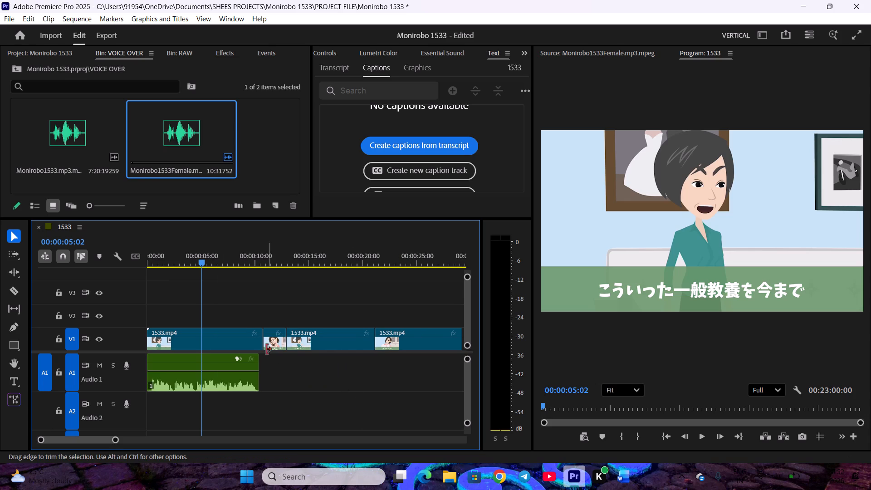
Shorten the first video clip to the end of the voice clip, ripple delete the gap, preview the next shot, and save the project.
{"action": "left_click_drag", "start_coordinate": [261, 343], "coordinate": [255, 343]}
{"action": "right_click", "coordinate": [260, 339]}
{"action": "left_click", "coordinate": [291, 353]}
{"action": "scroll", "coordinate": [291, 353], "scroll_direction": "down", "scroll_amount": 2}
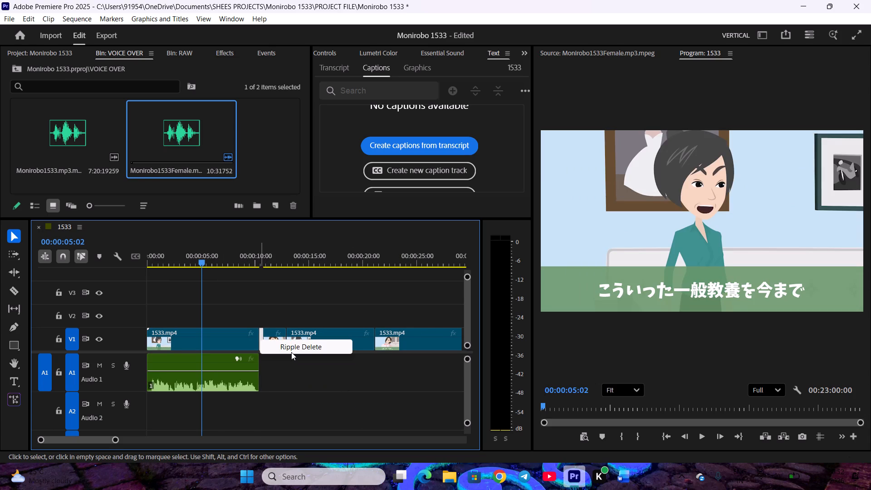
{"action": "left_click", "coordinate": [291, 343]}
{"action": "scroll", "coordinate": [305, 365], "scroll_direction": "down", "scroll_amount": 3}
{"action": "key", "text": "space"}
{"action": "key", "text": "space"}
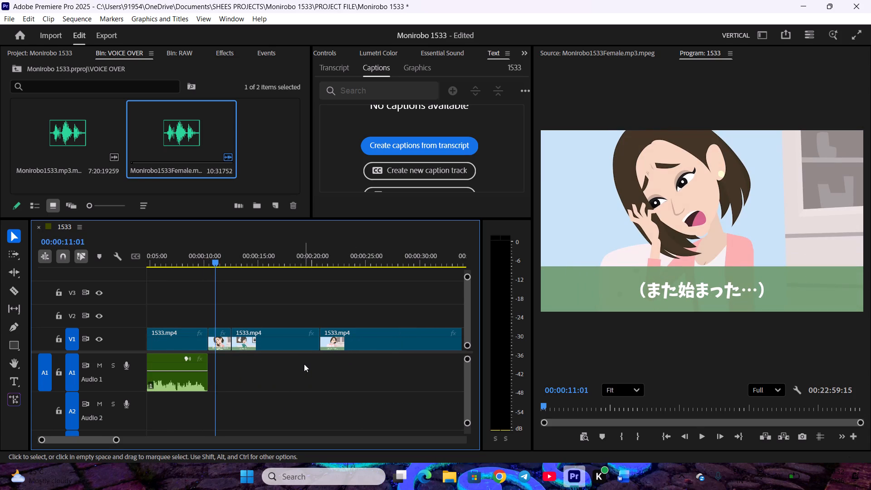
{"action": "key", "text": "ctrl+s"}
{"action": "key", "text": "equal"}
{"action": "scroll", "coordinate": [295, 366], "scroll_direction": "down", "scroll_amount": 5}
{"action": "key", "text": "space"}
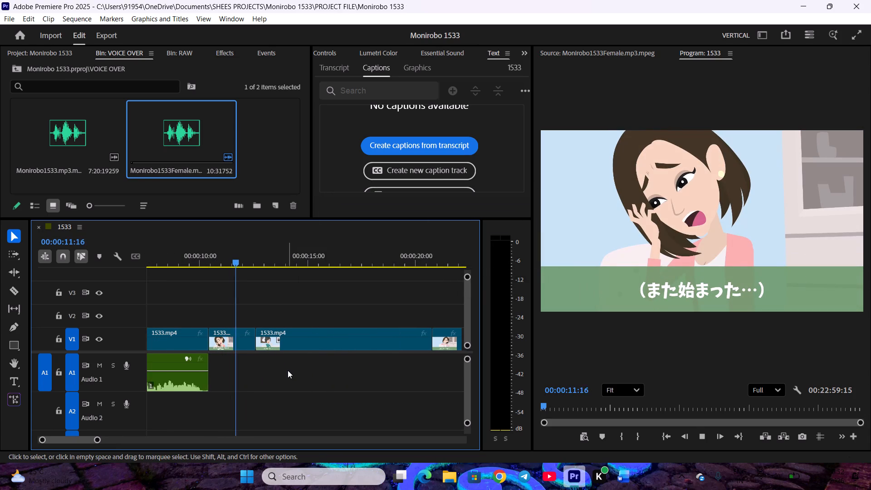
{"action": "key", "text": "space"}
{"action": "left_click", "coordinate": [231, 251]}
{"action": "key", "text": "ctrl+s"}
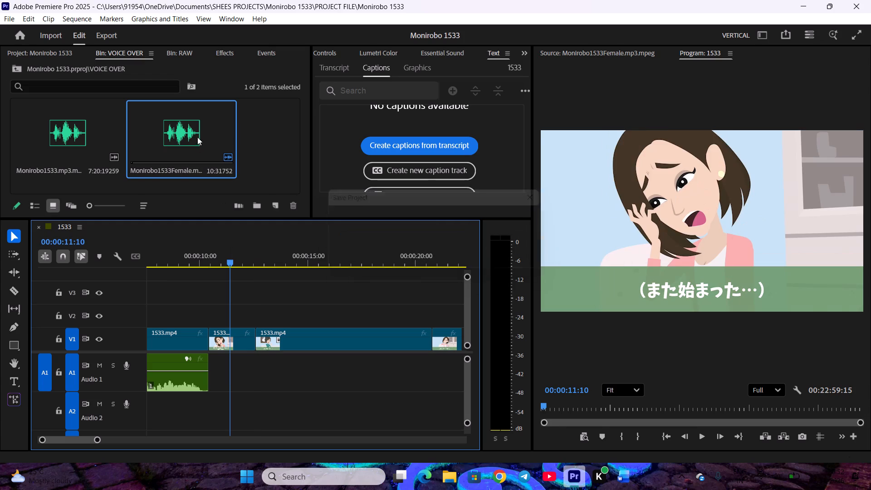
Mark Eriko's "Here we go again" line from 00:00:10:19 to 00:00:12:06, place it right after the first A1 clip, and preview it.
{"action": "double_click", "coordinate": [195, 132]}
{"action": "key", "text": "space"}
{"action": "key", "text": "space"}
{"action": "scroll", "coordinate": [763, 394], "scroll_direction": "up", "scroll_amount": 5}
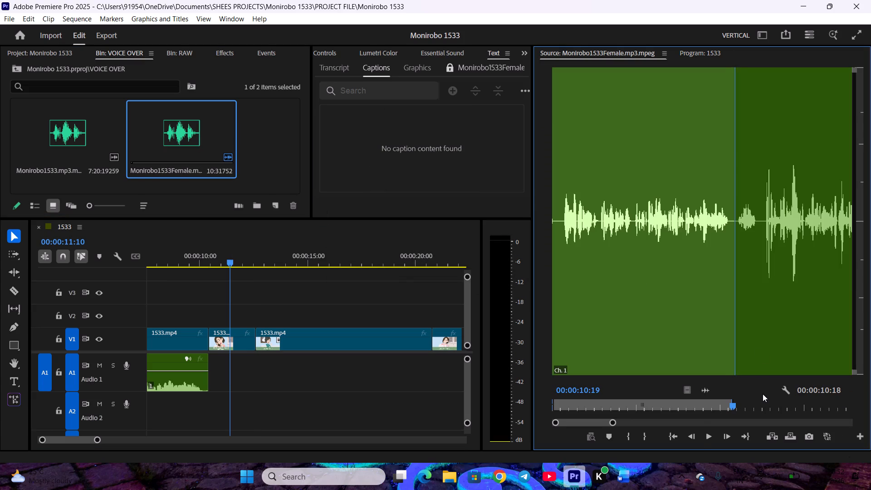
{"action": "key", "text": "i"}
{"action": "key", "text": "space"}
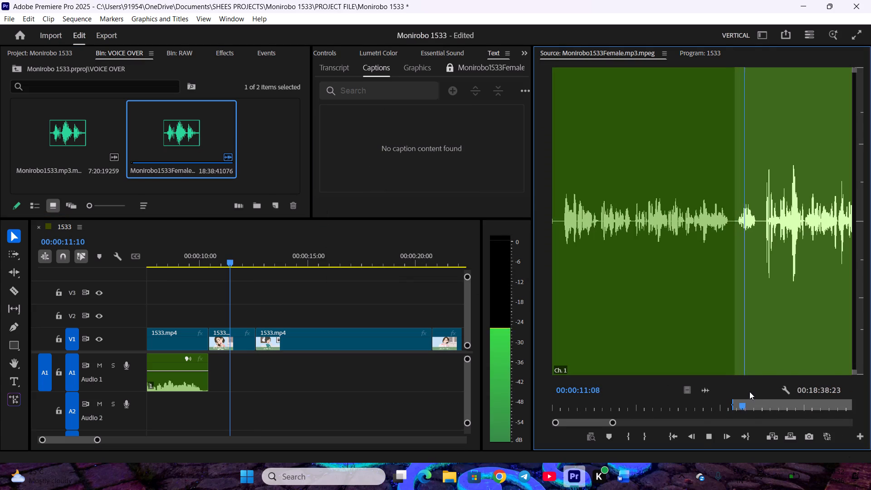
{"action": "key", "text": "space"}
{"action": "key", "text": "o"}
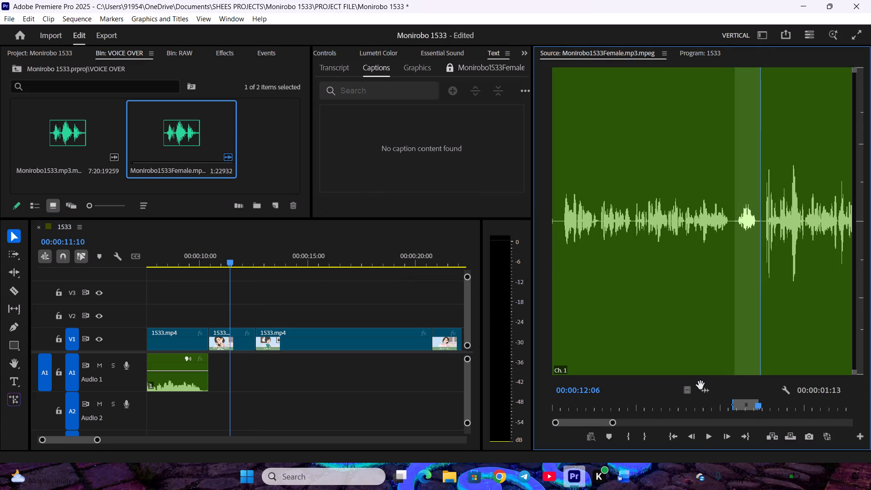
{"action": "left_click_drag", "start_coordinate": [705, 392], "coordinate": [213, 372]}
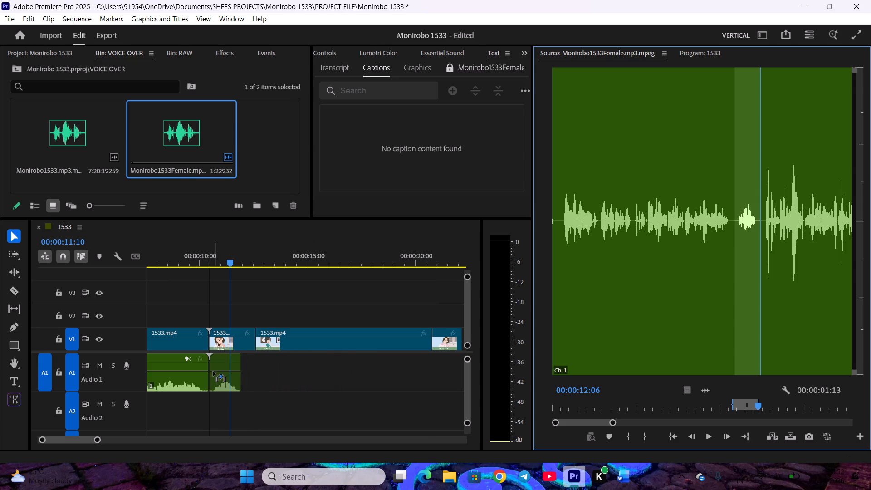
{"action": "left_click_drag", "start_coordinate": [213, 372], "coordinate": [212, 372]}
{"action": "left_click", "coordinate": [215, 251]}
{"action": "key", "text": "space"}
{"action": "key", "text": "space"}
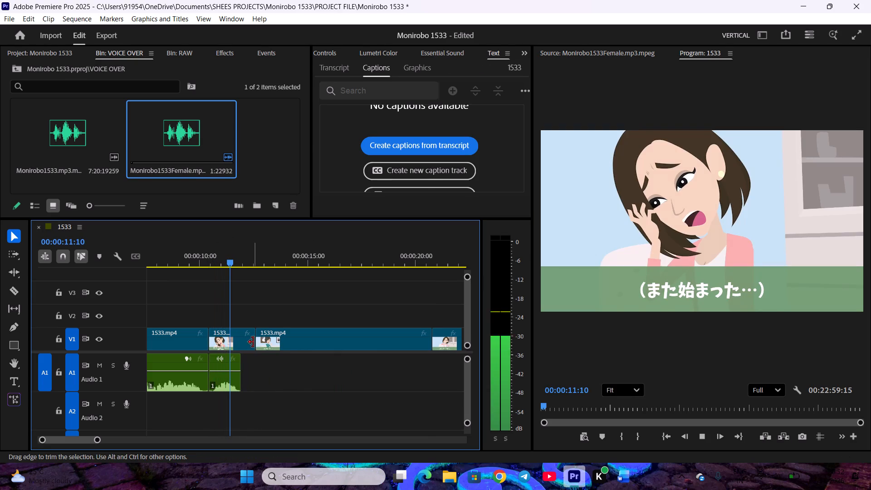
Shorten the second video clip to the end of Eriko's voice clip, ripple delete the gap, and save the project.
{"action": "left_click_drag", "start_coordinate": [253, 342], "coordinate": [238, 342]}
{"action": "right_click", "coordinate": [248, 336]}
{"action": "left_click", "coordinate": [275, 340]}
{"action": "scroll", "coordinate": [276, 341], "scroll_direction": "down", "scroll_amount": 3}
{"action": "key", "text": "space"}
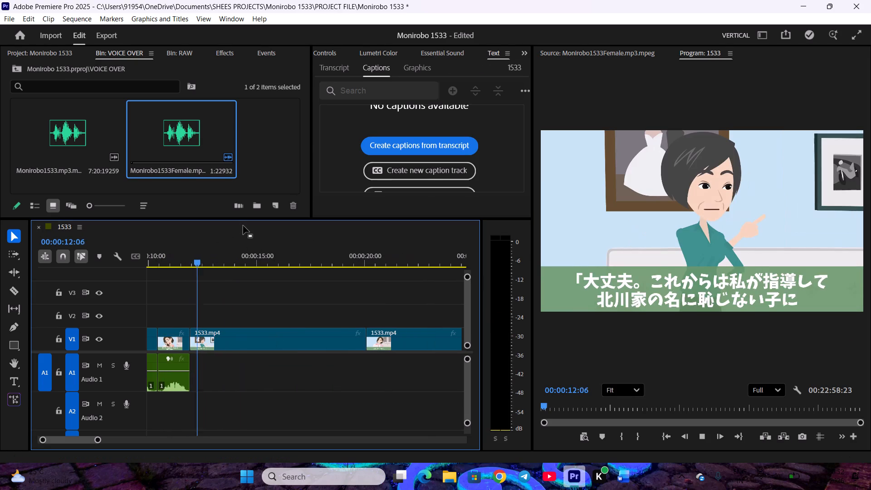
{"action": "left_click_drag", "start_coordinate": [240, 254], "coordinate": [312, 262]}
{"action": "key", "text": "ctrl+s"}
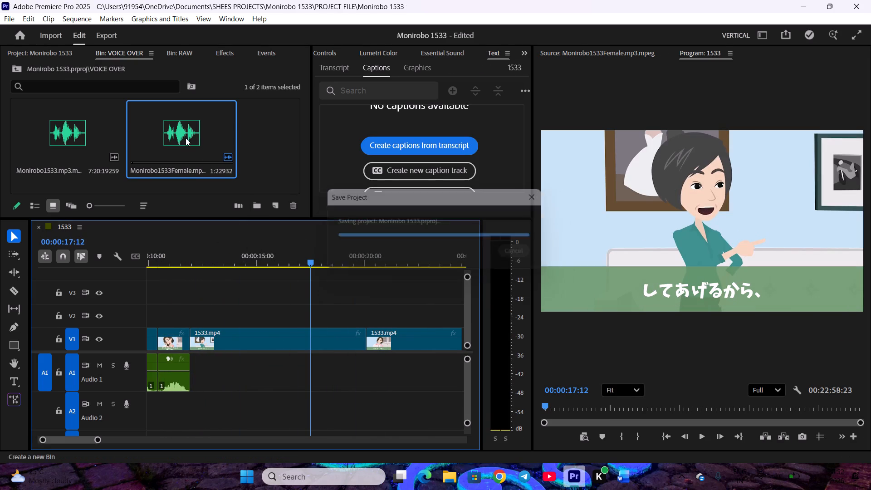
Mark the mother-in-law's "It's fine. From now on I'll instruct you" line in Monirobo1533Female from 00:00:12:12 to 00:00:19:19, checking the script in Word.
{"action": "double_click", "coordinate": [186, 138]}
{"action": "double_click", "coordinate": [197, 139]}
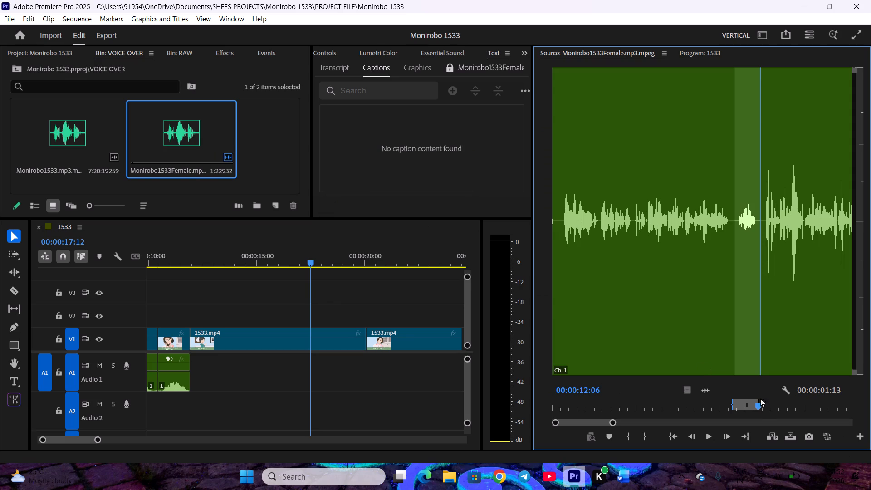
{"action": "scroll", "coordinate": [768, 402], "scroll_direction": "down", "scroll_amount": 6}
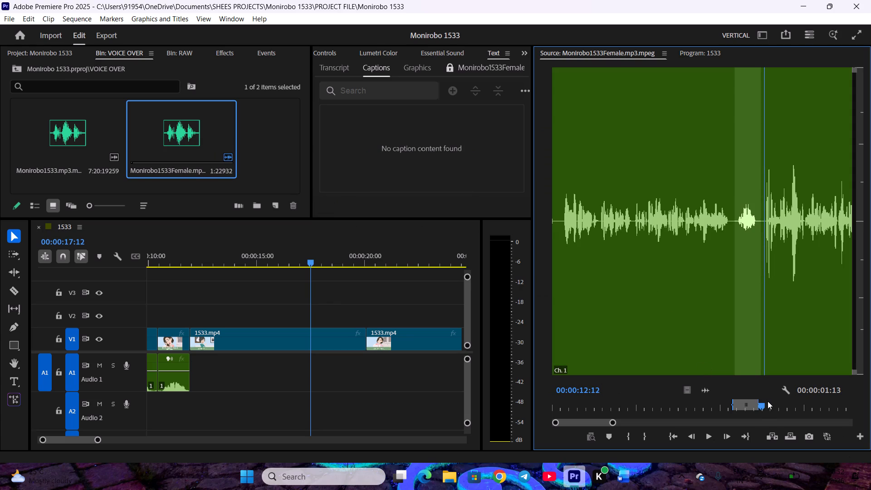
{"action": "key", "text": "i"}
{"action": "key", "text": "space"}
{"action": "left_click", "coordinate": [625, 479]}
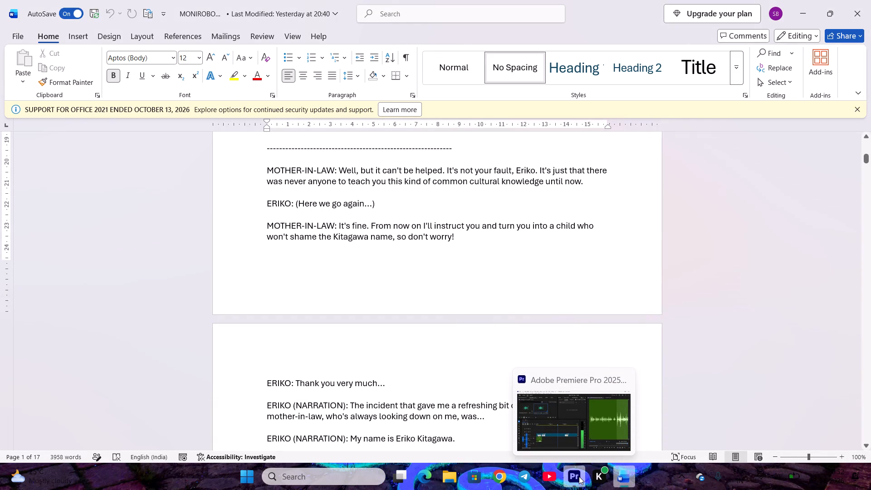
{"action": "left_click", "coordinate": [579, 476]}
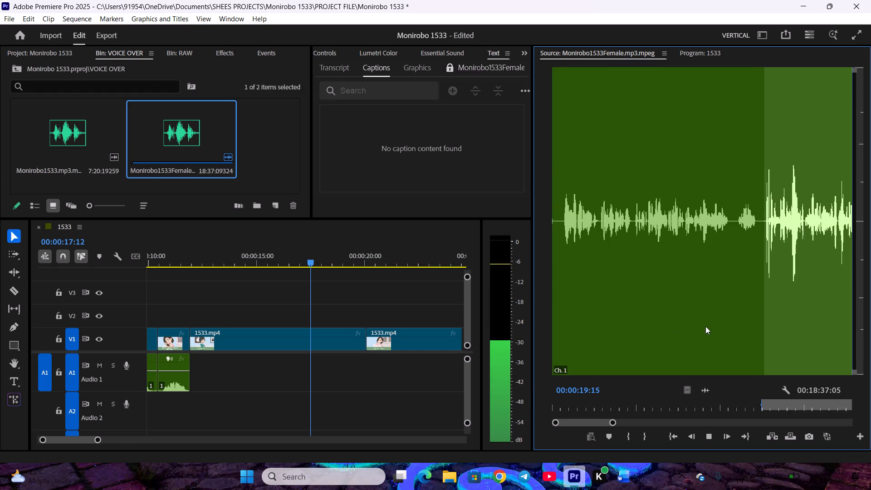
{"action": "key", "text": "space"}
{"action": "scroll", "coordinate": [729, 390], "scroll_direction": "down", "scroll_amount": 3}
{"action": "scroll", "coordinate": [729, 390], "scroll_direction": "up", "scroll_amount": 1}
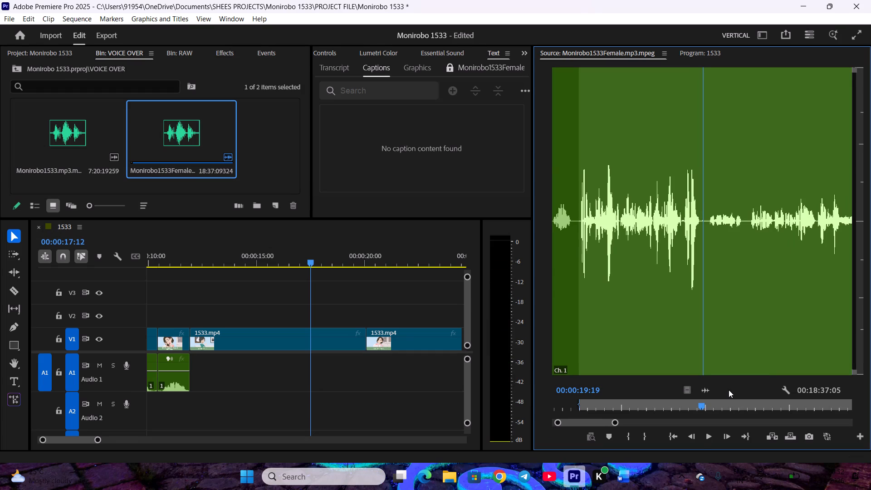
{"action": "key", "text": "o"}
Place the marked mother-in-law line on A1 after Eriko's clip, ending where the third video clip ends.
{"action": "left_click_drag", "start_coordinate": [704, 391], "coordinate": [210, 375]}
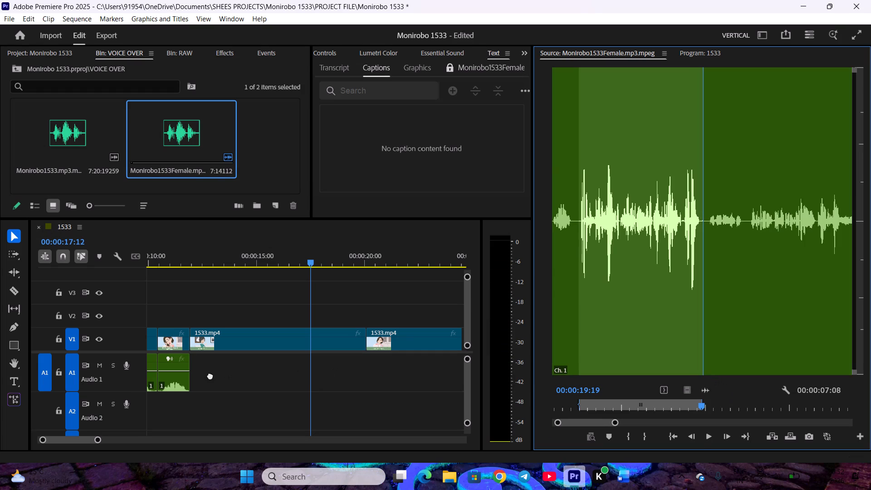
{"action": "left_click_drag", "start_coordinate": [210, 375], "coordinate": [211, 375]}
{"action": "left_click", "coordinate": [708, 391]}
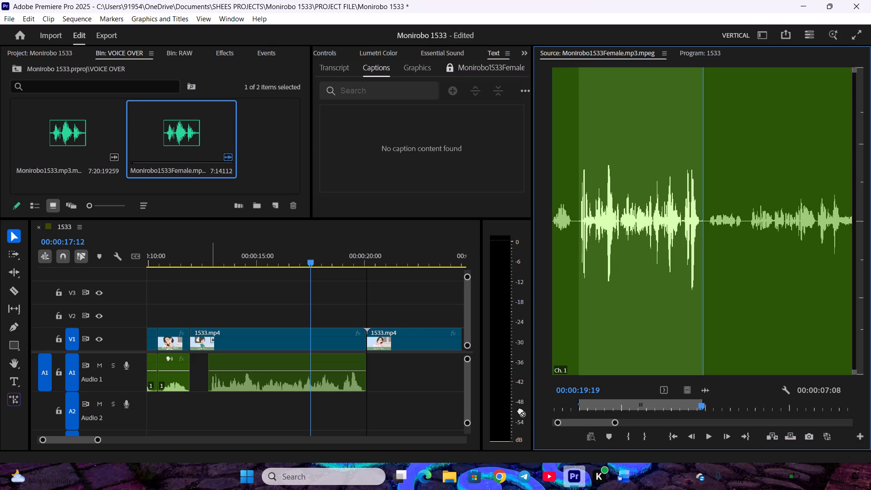
{"action": "left_click", "coordinate": [264, 409]}
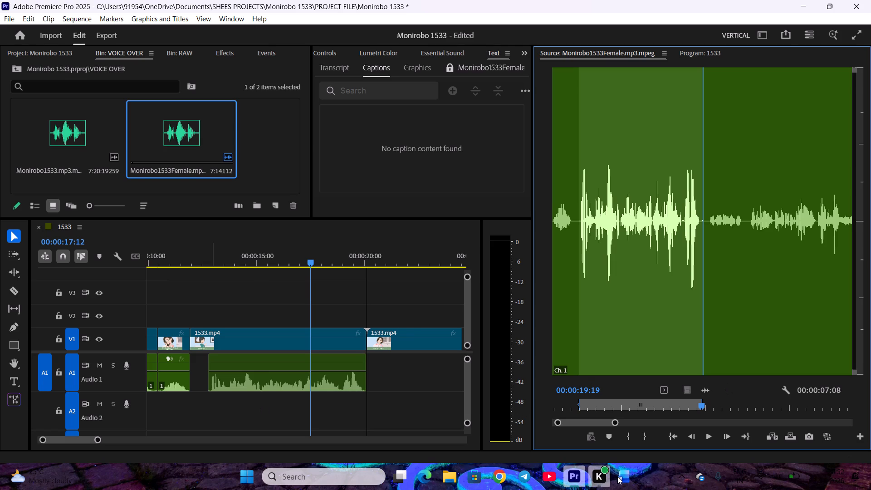
Reorder the taskbar apps so that Word comes directly after Premiere Pro.
{"action": "left_click_drag", "start_coordinate": [600, 478], "coordinate": [638, 475]}
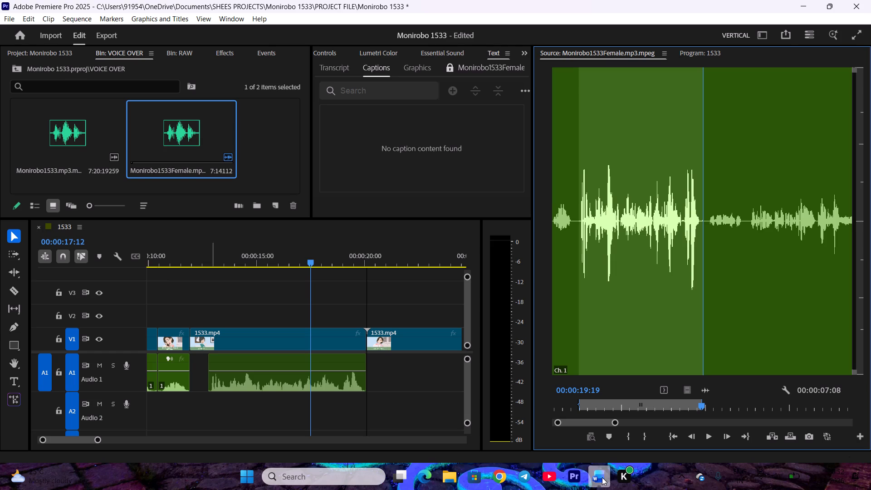
Move the new mother-in-law voice clip against the end of Eriko's A1 clip and extend its end slightly.
{"action": "left_click", "coordinate": [266, 385]}
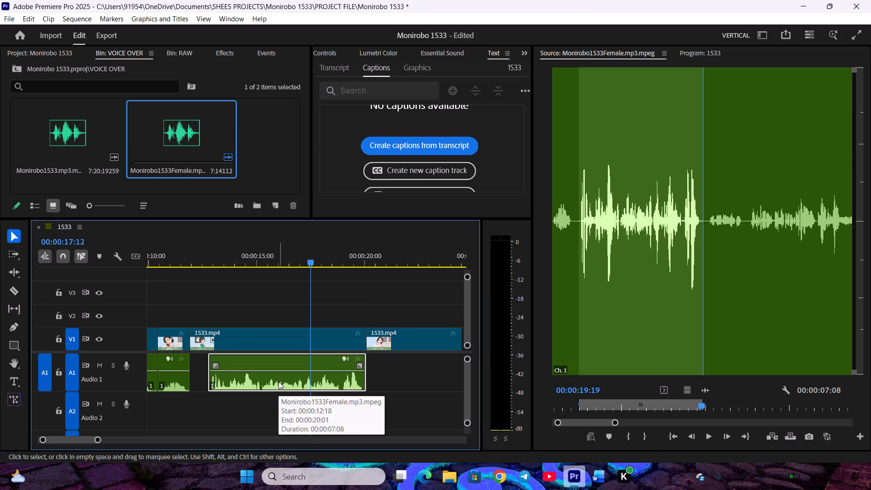
{"action": "left_click_drag", "start_coordinate": [278, 383], "coordinate": [263, 384]}
{"action": "left_click", "coordinate": [282, 406]}
{"action": "left_click", "coordinate": [352, 376]}
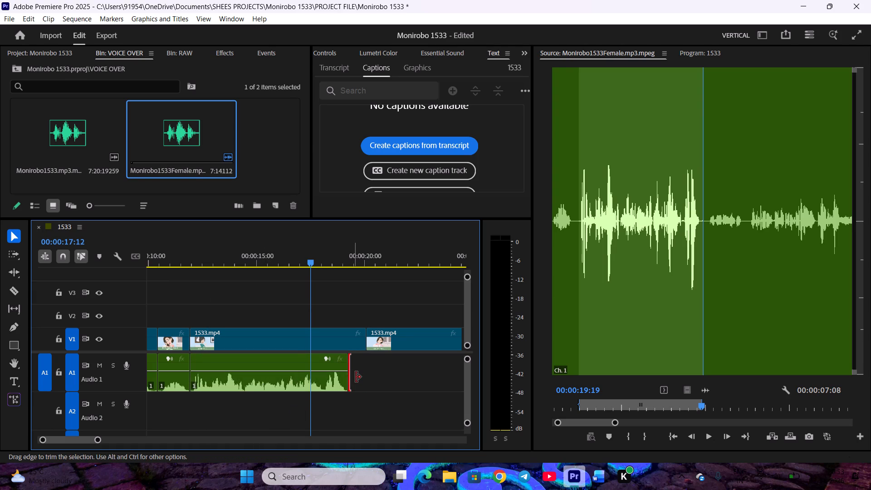
{"action": "left_click", "coordinate": [366, 408]}
Shorten the third video clip to the end of the mother-in-law's voice clip, preview its ending, and ripple delete the gap.
{"action": "left_click_drag", "start_coordinate": [366, 346], "coordinate": [362, 346]}
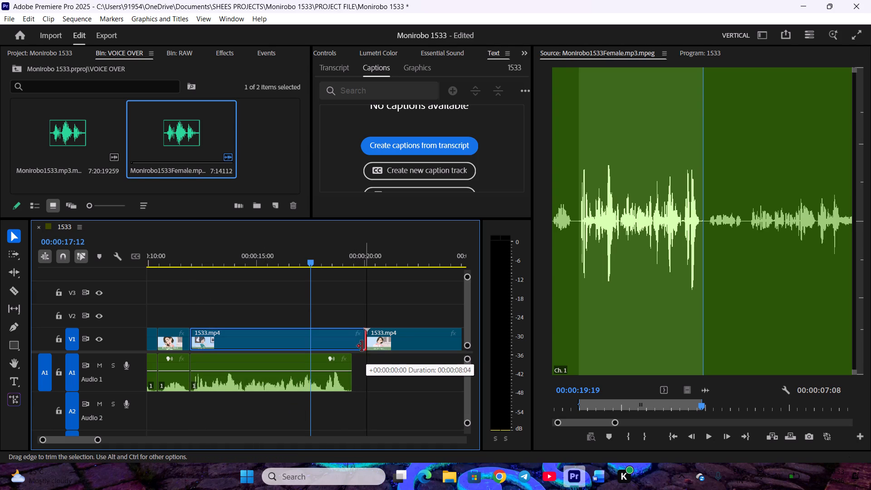
{"action": "left_click_drag", "start_coordinate": [362, 346], "coordinate": [349, 346]}
{"action": "scroll", "coordinate": [348, 375], "scroll_direction": "down", "scroll_amount": 2}
{"action": "key", "text": "space"}
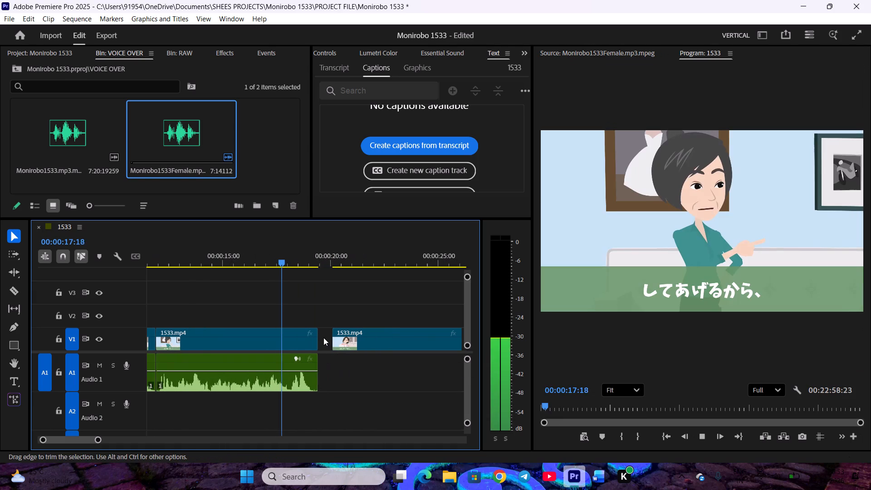
{"action": "scroll", "coordinate": [323, 338], "scroll_direction": "down", "scroll_amount": 1}
{"action": "key", "text": "space"}
{"action": "right_click", "coordinate": [311, 339]}
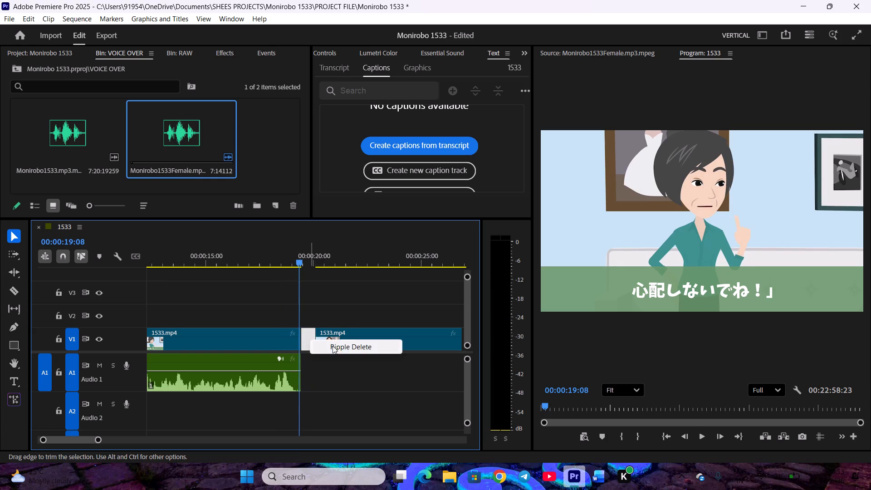
{"action": "left_click", "coordinate": [340, 351]}
Preview the upcoming shots on the timeline up to about 00:00:41 and save the project.
{"action": "scroll", "coordinate": [334, 351], "scroll_direction": "down", "scroll_amount": 6}
{"action": "key", "text": "space"}
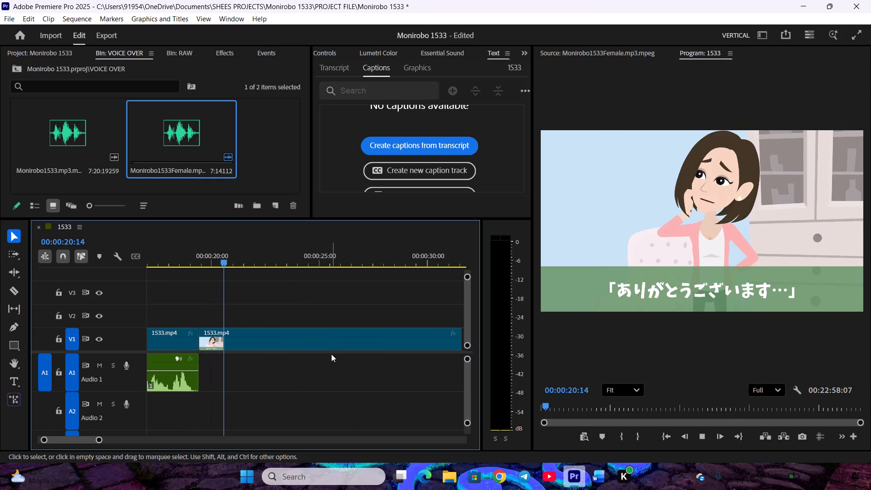
{"action": "key", "text": "minus"}
{"action": "scroll", "coordinate": [331, 354], "scroll_direction": "down", "scroll_amount": 4}
{"action": "left_click_drag", "start_coordinate": [239, 259], "coordinate": [312, 274]}
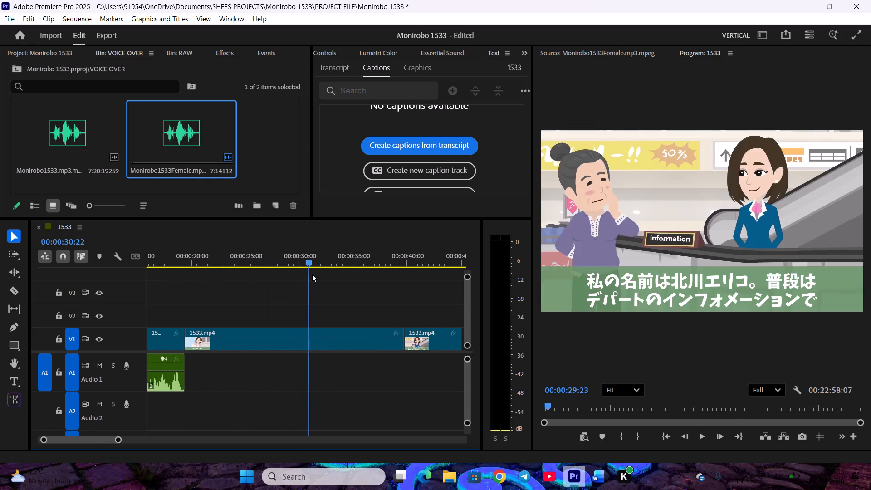
{"action": "left_click_drag", "start_coordinate": [312, 274], "coordinate": [421, 290]}
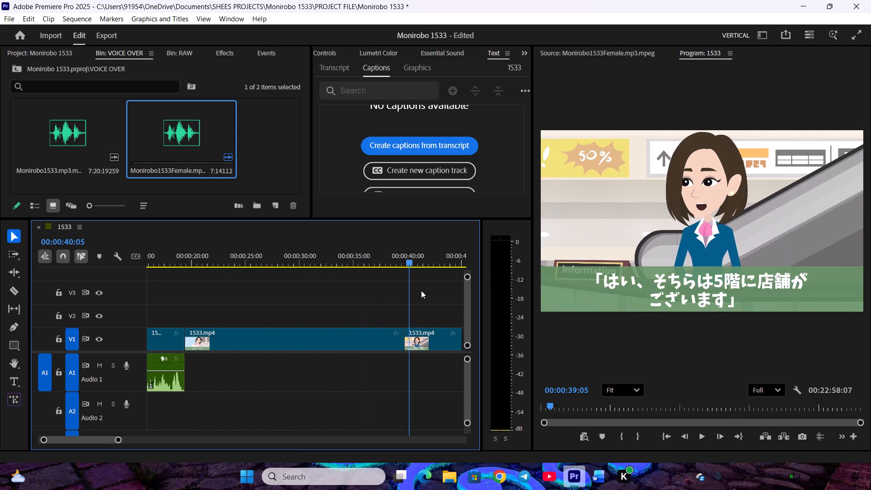
{"action": "left_click_drag", "start_coordinate": [421, 290], "coordinate": [289, 286]}
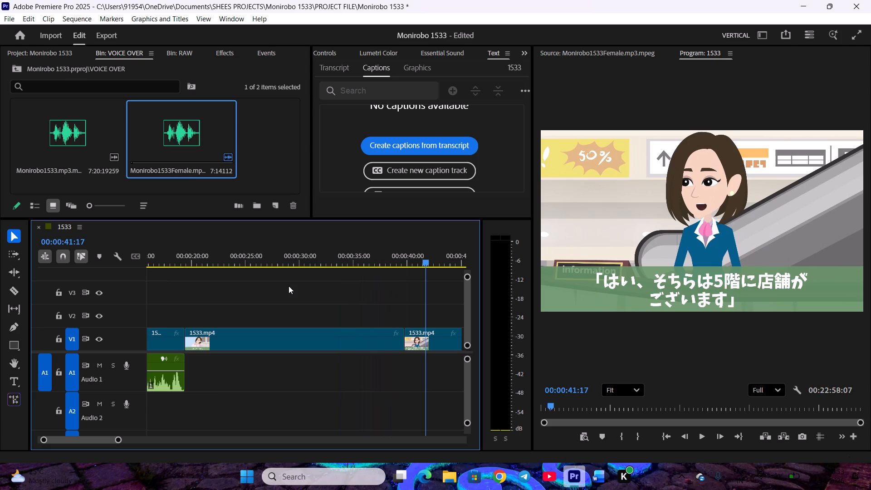
{"action": "left_click_drag", "start_coordinate": [289, 286], "coordinate": [240, 286]}
{"action": "key", "text": "ctrl+s"}
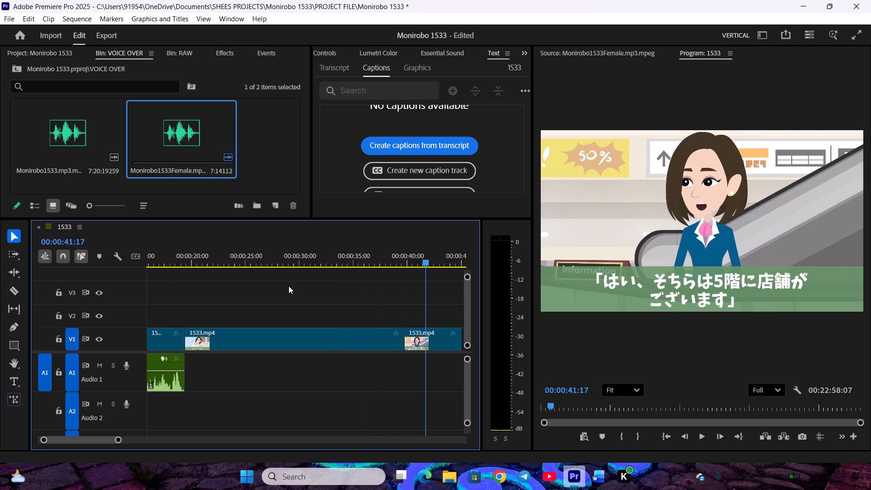
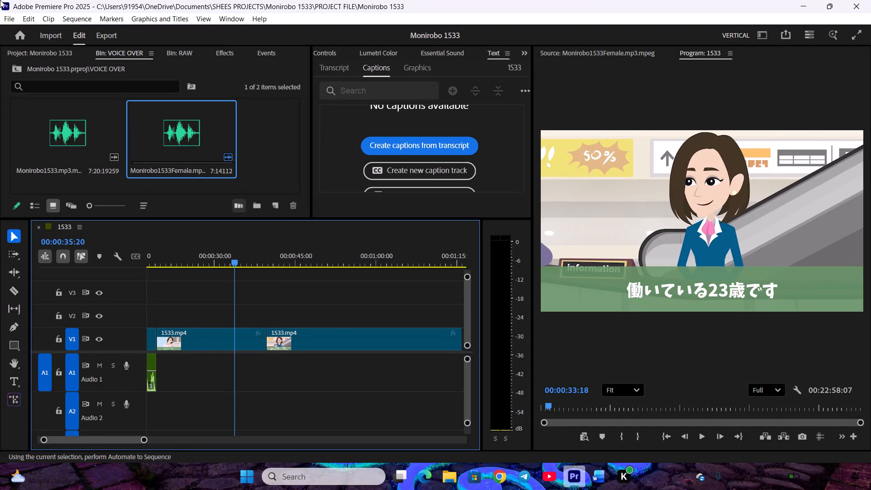
Save the project and check Eriko's upcoming lines at the start of page 2 of the Word script.
{"action": "key", "text": "ctrl+s"}
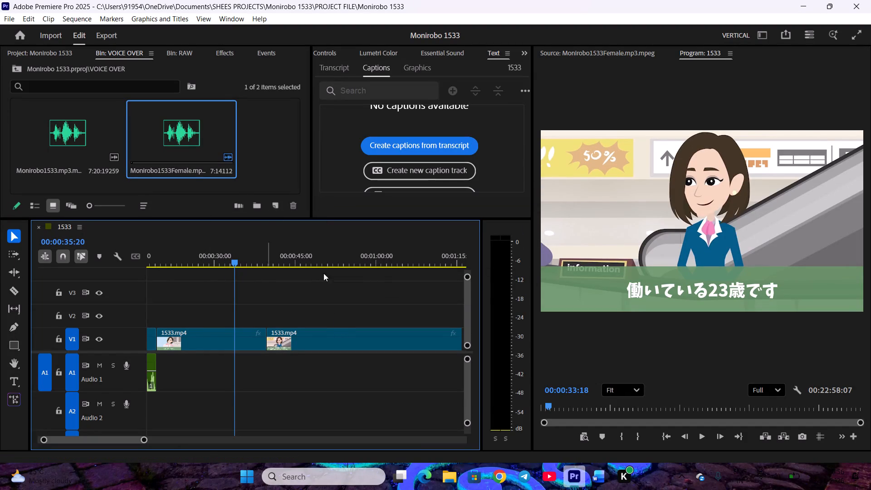
{"action": "left_click", "coordinate": [595, 483]}
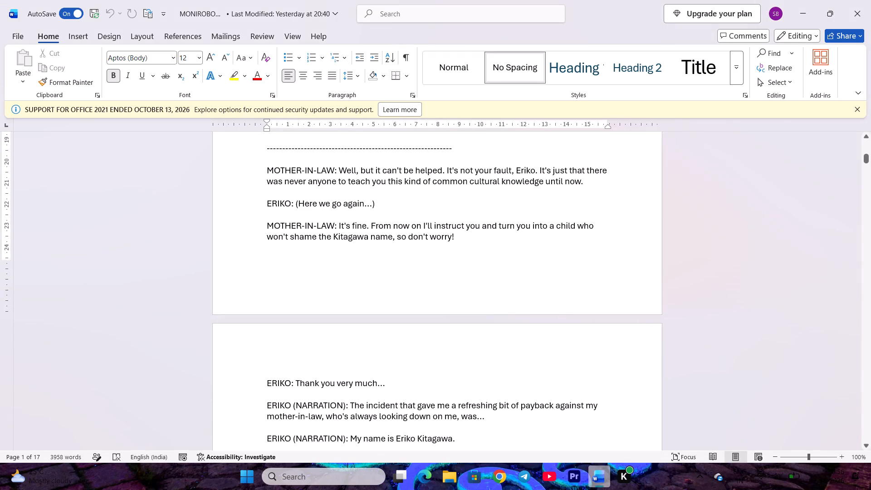
{"action": "scroll", "coordinate": [405, 262], "scroll_direction": "down", "scroll_amount": 9}
{"action": "scroll", "coordinate": [405, 264], "scroll_direction": "up", "scroll_amount": 2}
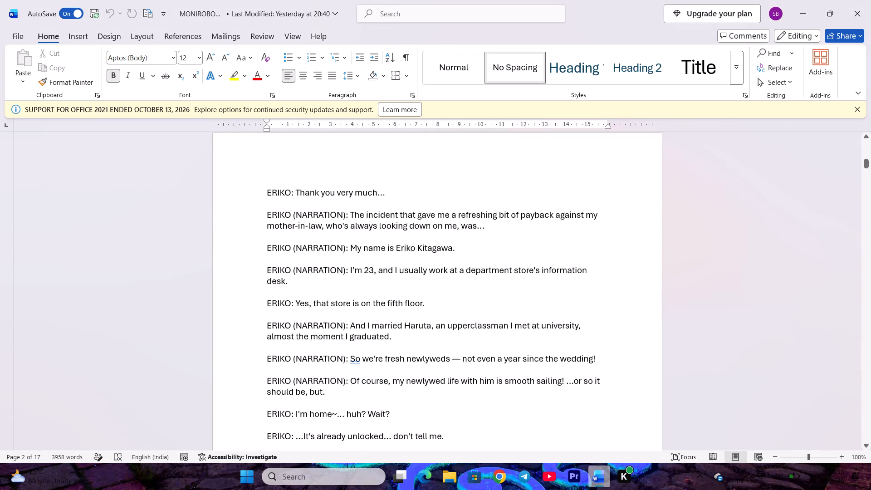
Back in Premiere Pro, open the Monirobo1533Female voice recording in the source monitor and mark its In point at 00:00:19:23.
{"action": "left_click", "coordinate": [575, 475]}
{"action": "double_click", "coordinate": [217, 147]}
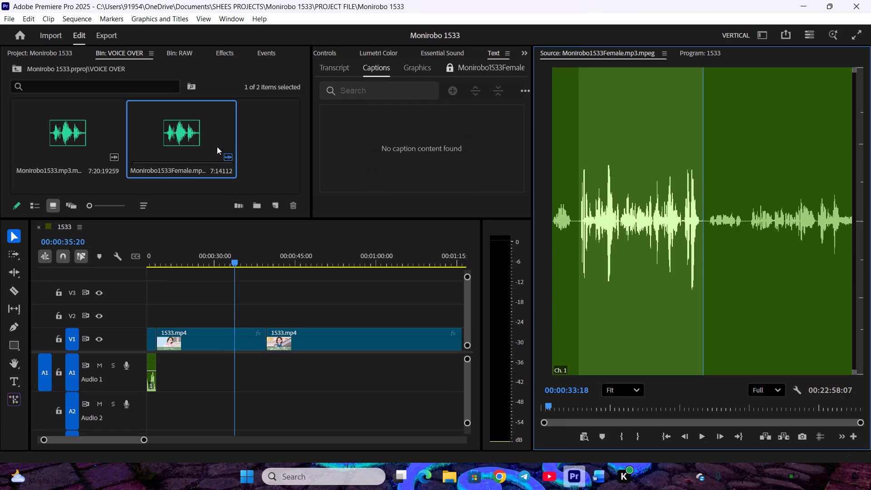
{"action": "key", "text": "space"}
{"action": "key", "text": "space"}
{"action": "scroll", "coordinate": [739, 386], "scroll_direction": "up", "scroll_amount": 1}
{"action": "key", "text": "i"}
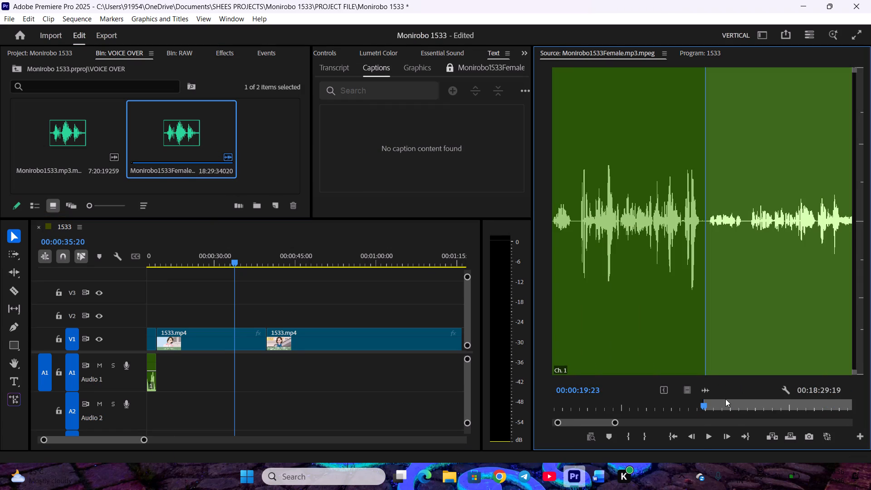
Listen to the female voice recording while following Eriko's lines on page 2 of the Word script.
{"action": "key", "text": "space"}
{"action": "left_click", "coordinate": [591, 484]}
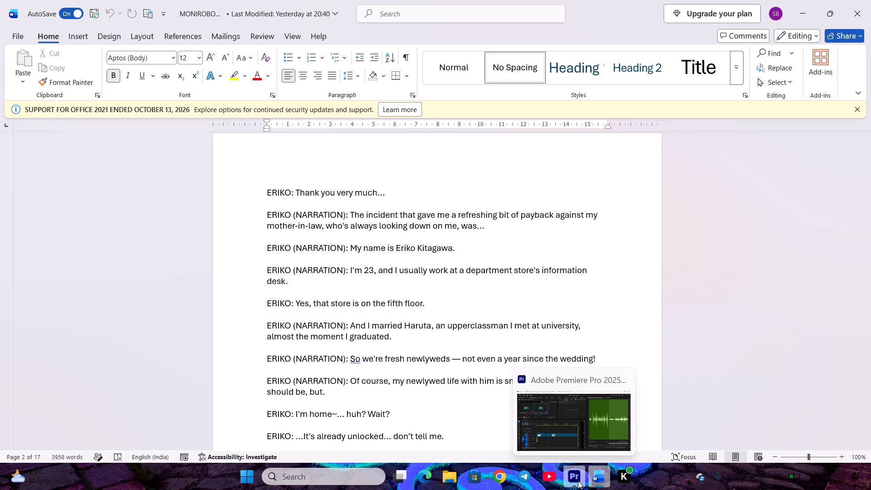
{"action": "scroll", "coordinate": [478, 346], "scroll_direction": "down", "scroll_amount": 3}
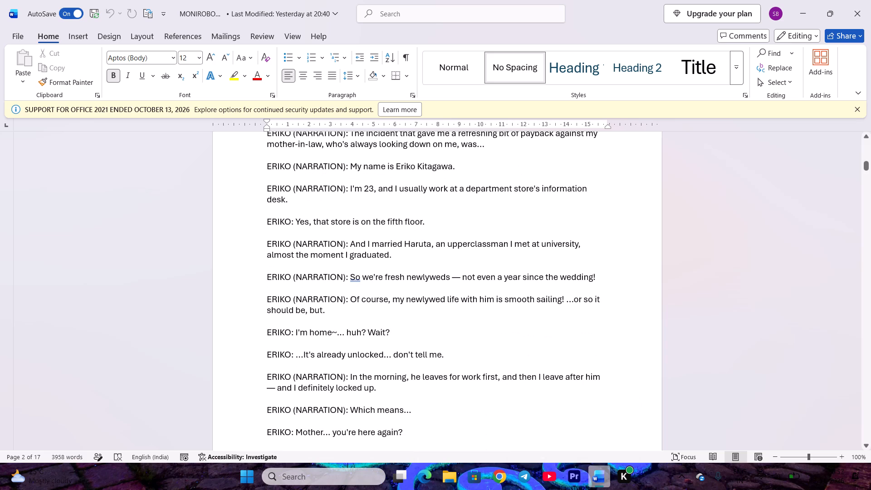
{"action": "scroll", "coordinate": [421, 269], "scroll_direction": "down", "scroll_amount": 4}
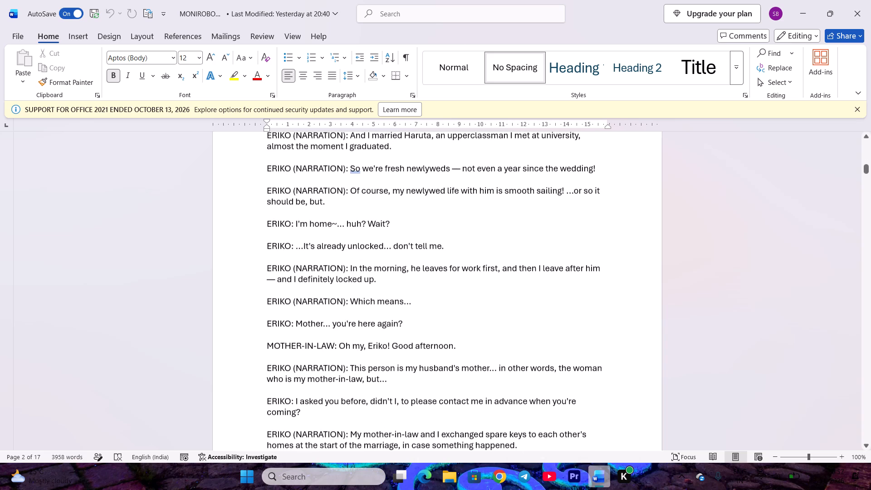
{"action": "scroll", "coordinate": [626, 327], "scroll_direction": "up", "scroll_amount": 2}
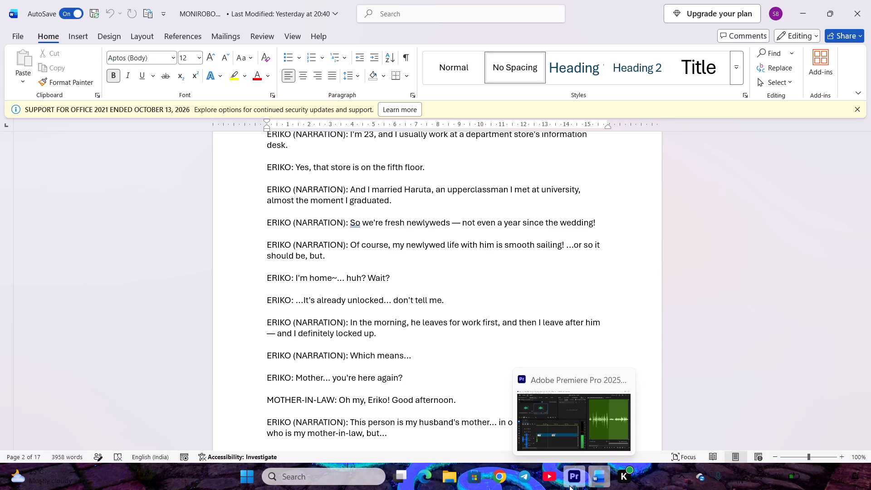
{"action": "scroll", "coordinate": [489, 352], "scroll_direction": "down", "scroll_amount": 7}
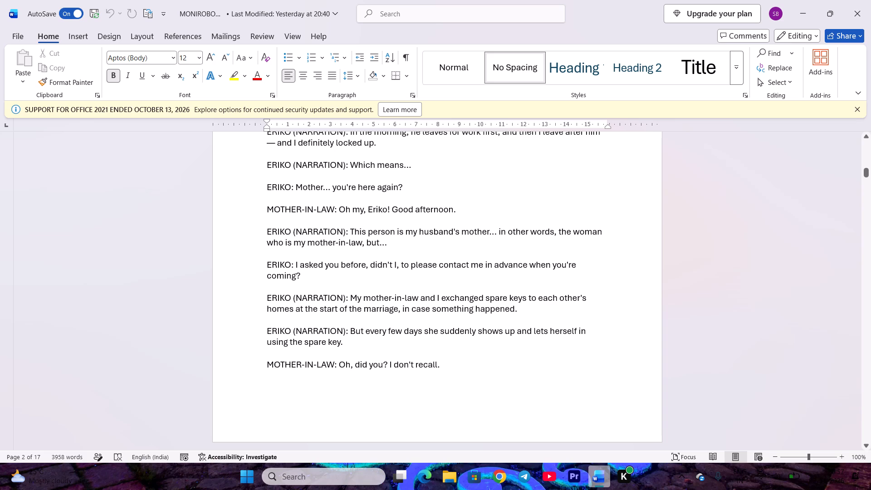
{"action": "left_click", "coordinate": [572, 485]}
Replay the voice recording from about 00:00:20 and check it against the script from "Thank you very much..." onwards.
{"action": "key", "text": "space"}
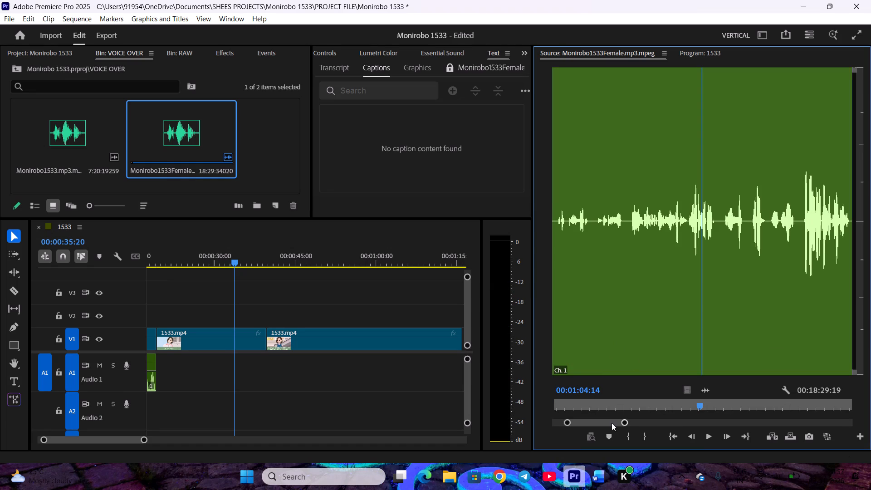
{"action": "left_click_drag", "start_coordinate": [611, 423], "coordinate": [602, 426]}
{"action": "left_click_drag", "start_coordinate": [655, 409], "coordinate": [633, 411]}
{"action": "key", "text": "space"}
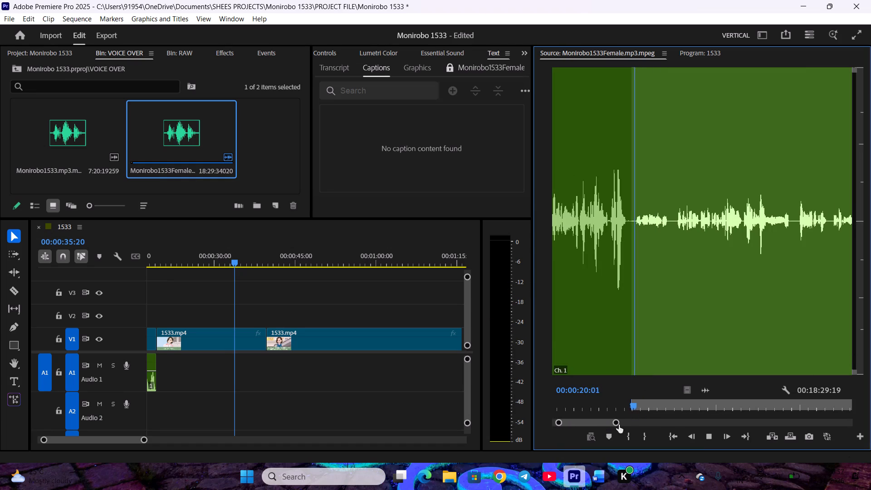
{"action": "left_click", "coordinate": [598, 484]}
{"action": "scroll", "coordinate": [561, 358], "scroll_direction": "up", "scroll_amount": 12}
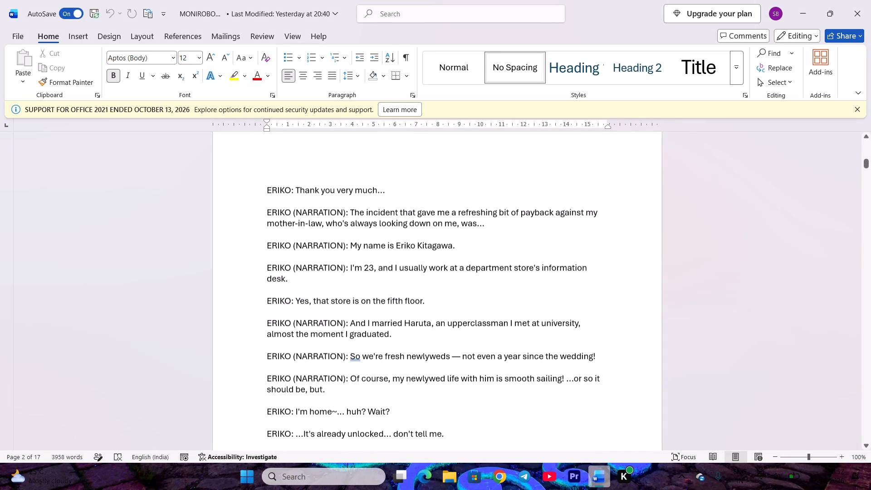
{"action": "scroll", "coordinate": [561, 354], "scroll_direction": "down", "scroll_amount": 2}
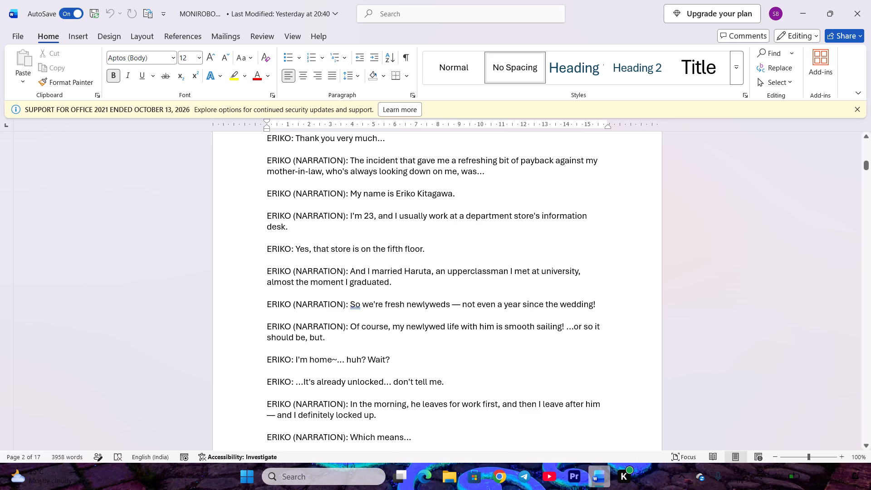
{"action": "scroll", "coordinate": [439, 309], "scroll_direction": "down", "scroll_amount": 2}
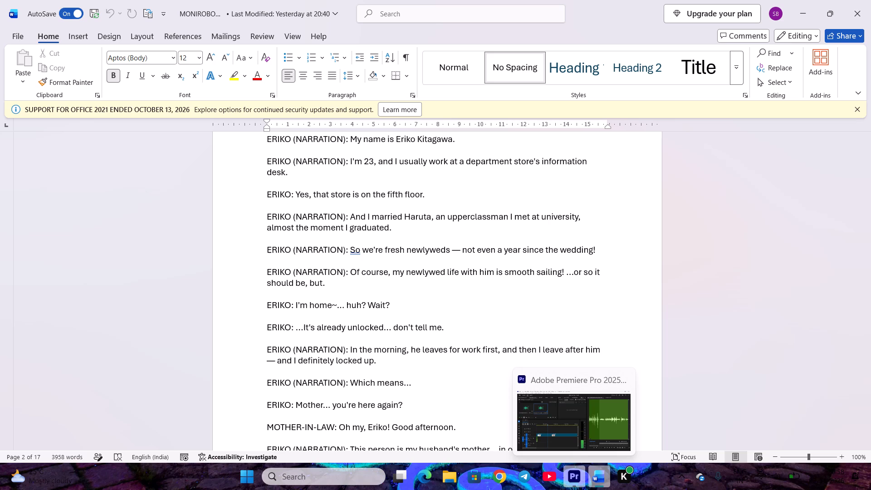
{"action": "scroll", "coordinate": [459, 372], "scroll_direction": "down", "scroll_amount": 2}
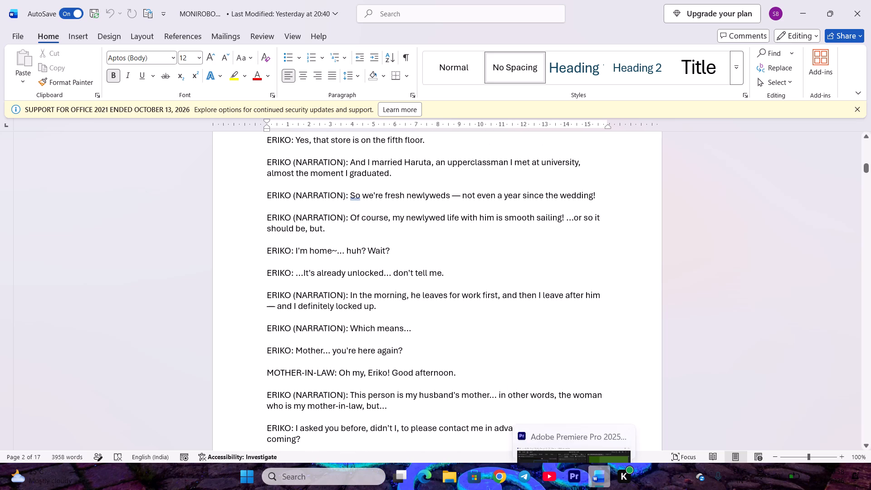
{"action": "scroll", "coordinate": [580, 430], "scroll_direction": "down", "scroll_amount": 2}
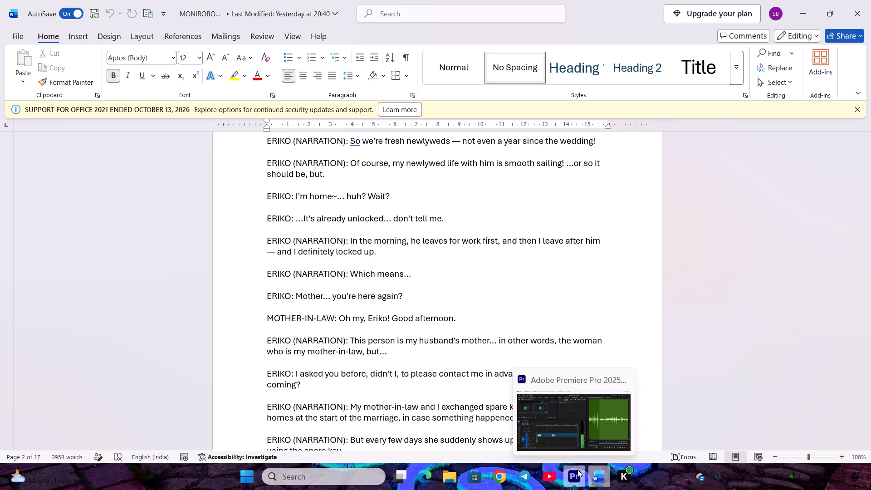
{"action": "scroll", "coordinate": [528, 345], "scroll_direction": "down", "scroll_amount": 4}
Mark the recording's Out point at 00:01:10:06 and place the marked range on A1 against the end of the mother-in-law's clip.
{"action": "left_click", "coordinate": [580, 480]}
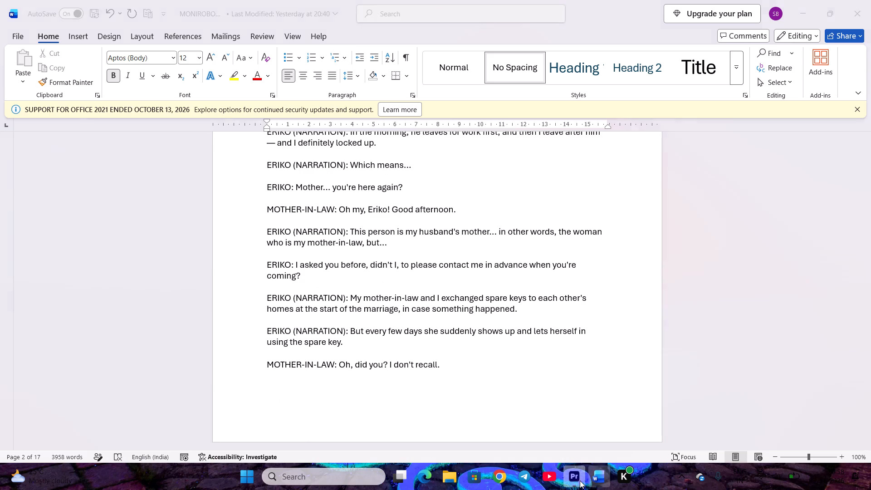
{"action": "key", "text": "space"}
{"action": "key", "text": "space"}
{"action": "key", "text": "space"}
{"action": "left_click", "coordinate": [642, 404]}
{"action": "key", "text": "space"}
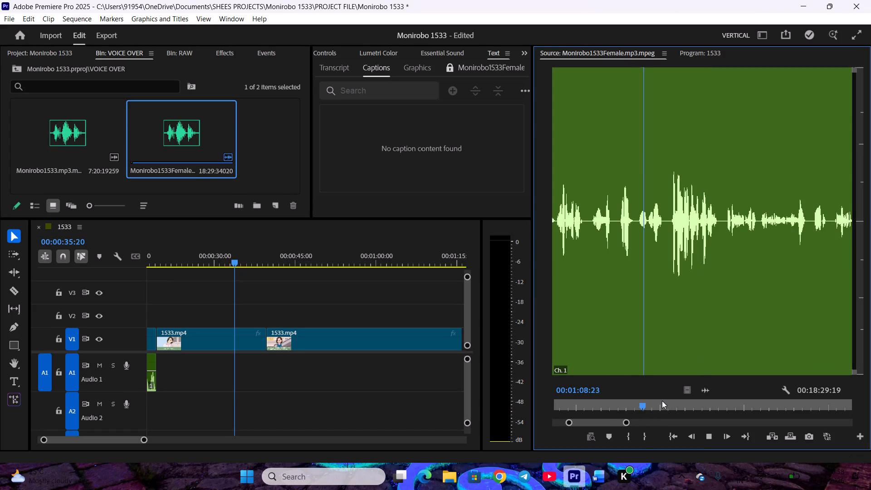
{"action": "key", "text": "space"}
{"action": "scroll", "coordinate": [681, 399], "scroll_direction": "up", "scroll_amount": 3}
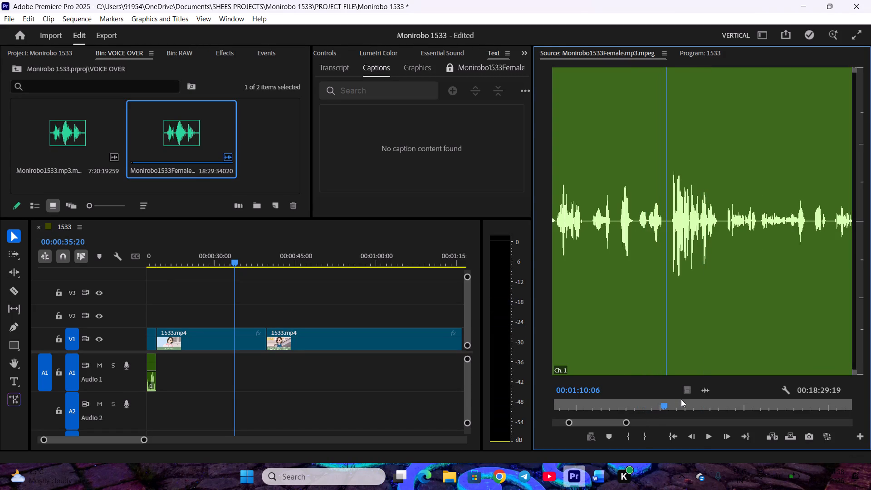
{"action": "key", "text": "o"}
{"action": "left_click_drag", "start_coordinate": [701, 387], "coordinate": [179, 361]}
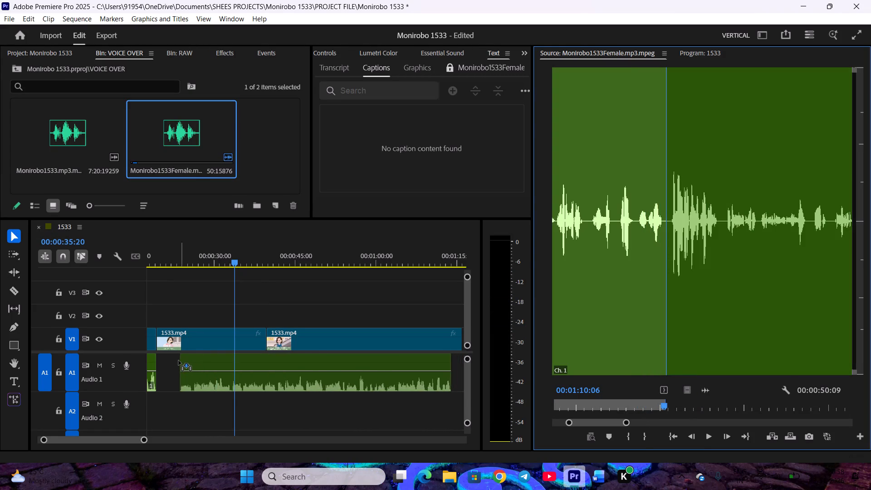
{"action": "left_click_drag", "start_coordinate": [179, 361], "coordinate": [167, 362]}
Preview the start of the new Eriko clip on A1 and raise its audio gain by 6 dB.
{"action": "left_click", "coordinate": [167, 254]}
{"action": "key", "text": "space"}
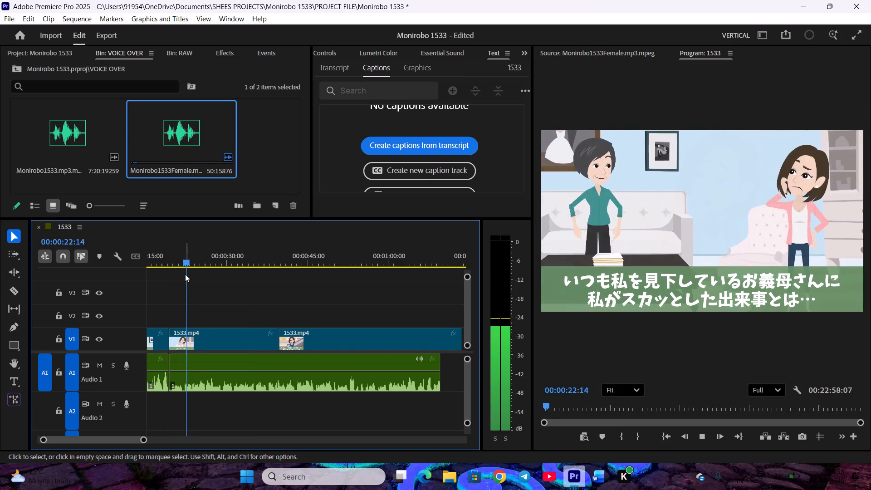
{"action": "key", "text": "equal"}
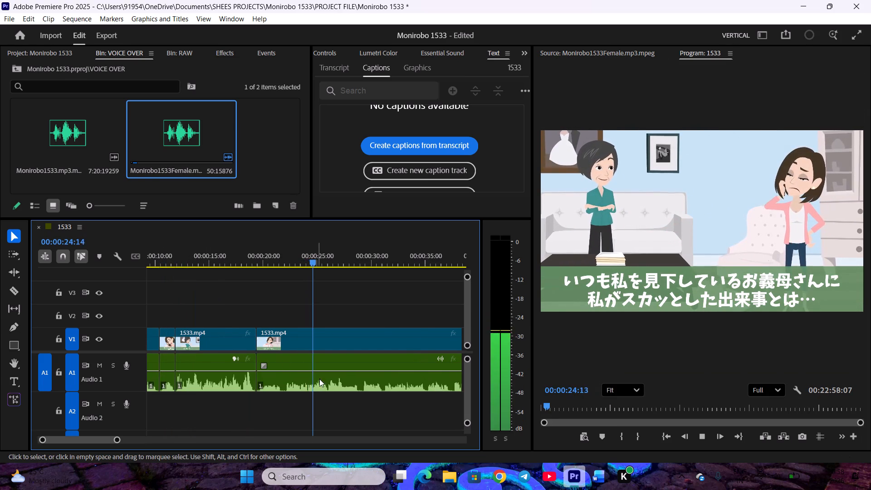
{"action": "scroll", "coordinate": [326, 381], "scroll_direction": "down", "scroll_amount": 5}
{"action": "left_click", "coordinate": [313, 385]}
{"action": "key", "text": "space"}
{"action": "type", "text": "g6"}
{"action": "key", "text": "Return"}
Preview Eriko's narration over the information-desk shot and move the start of the following V1 clip earlier, to about 00:00:37.
{"action": "left_click", "coordinate": [323, 415]}
{"action": "key", "text": "space"}
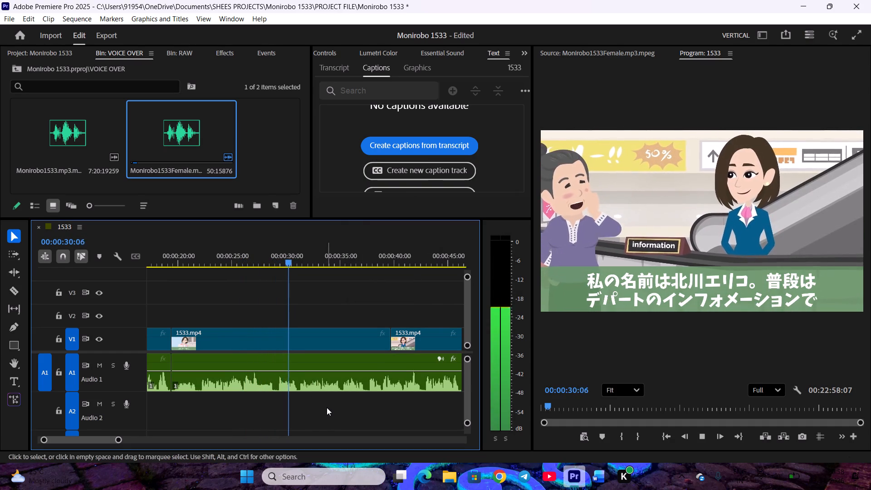
{"action": "scroll", "coordinate": [327, 407], "scroll_direction": "down", "scroll_amount": 2}
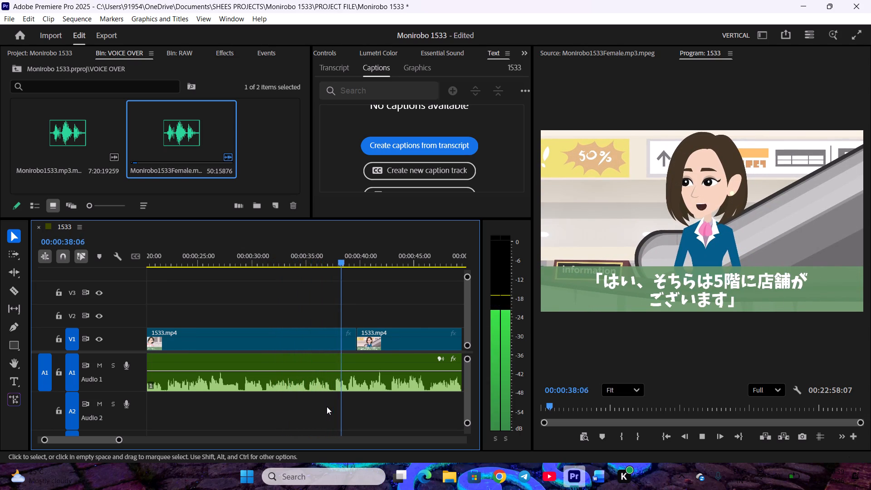
{"action": "scroll", "coordinate": [327, 407], "scroll_direction": "down", "scroll_amount": 3}
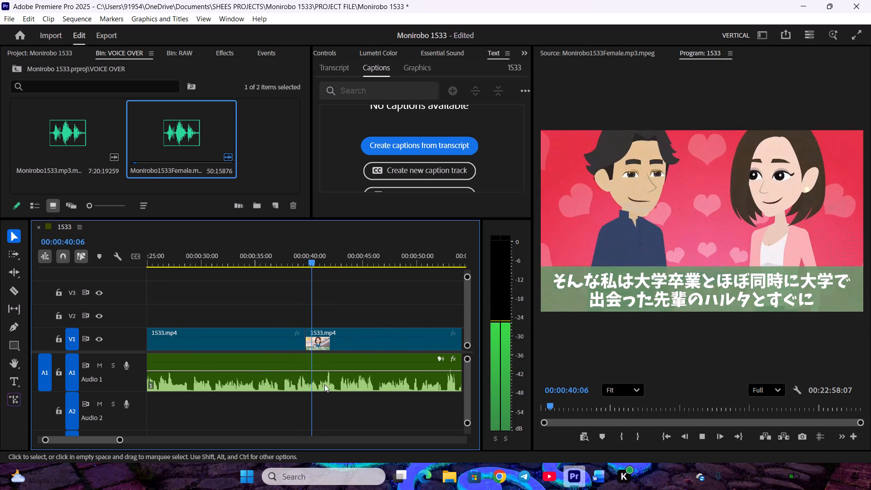
{"action": "key", "text": "space"}
{"action": "left_click_drag", "start_coordinate": [309, 261], "coordinate": [251, 273]}
{"action": "key", "text": "space"}
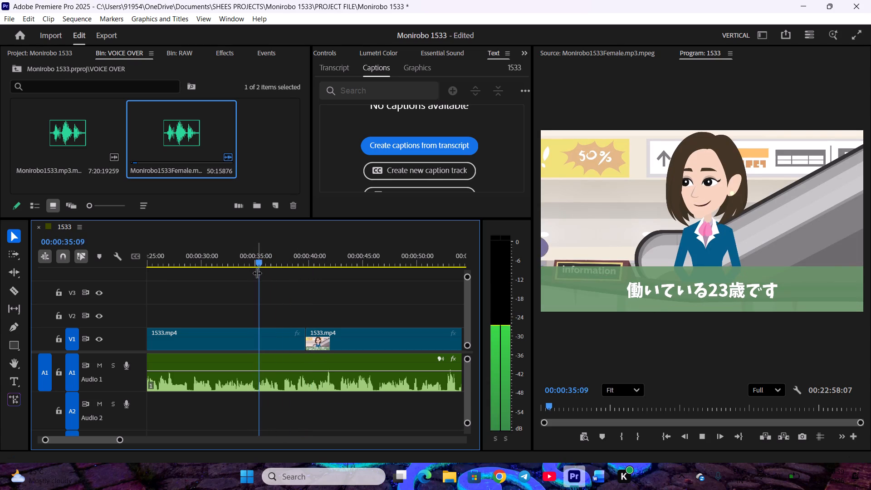
{"action": "key", "text": "space"}
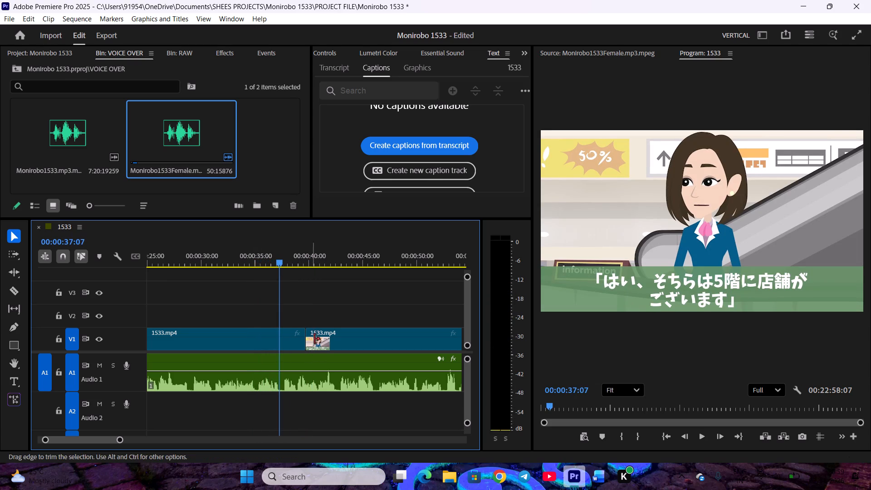
{"action": "key", "text": "space"}
{"action": "key", "text": "space"}
{"action": "left_click_drag", "start_coordinate": [328, 343], "coordinate": [302, 343]}
{"action": "left_click", "coordinate": [302, 299]}
Play the narration on to 00:00:56:10 and extend the end of Eriko's A1 voice clip by a few frames.
{"action": "key", "text": "space"}
{"action": "scroll", "coordinate": [315, 295], "scroll_direction": "down", "scroll_amount": 3}
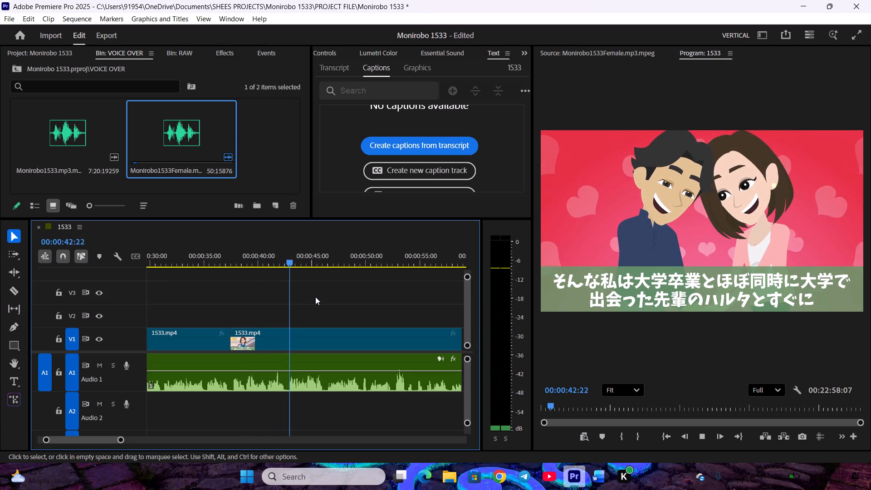
{"action": "scroll", "coordinate": [322, 295], "scroll_direction": "down", "scroll_amount": 4}
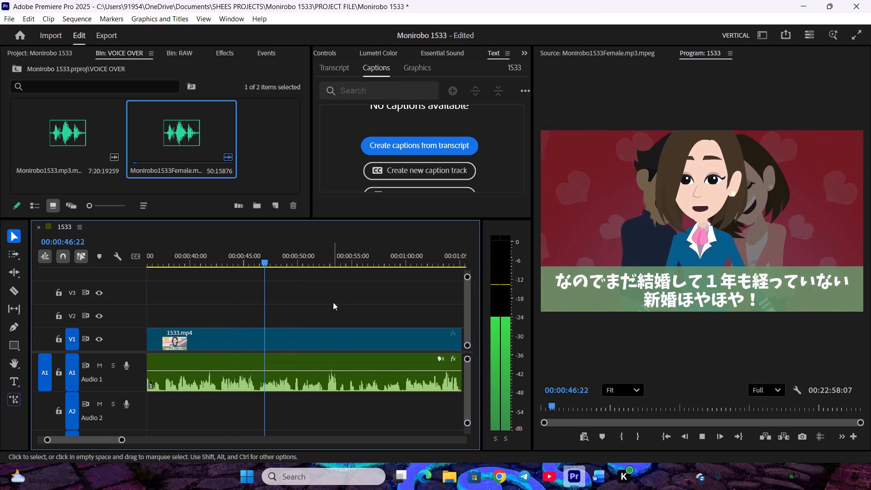
{"action": "scroll", "coordinate": [372, 316], "scroll_direction": "down", "scroll_amount": 4}
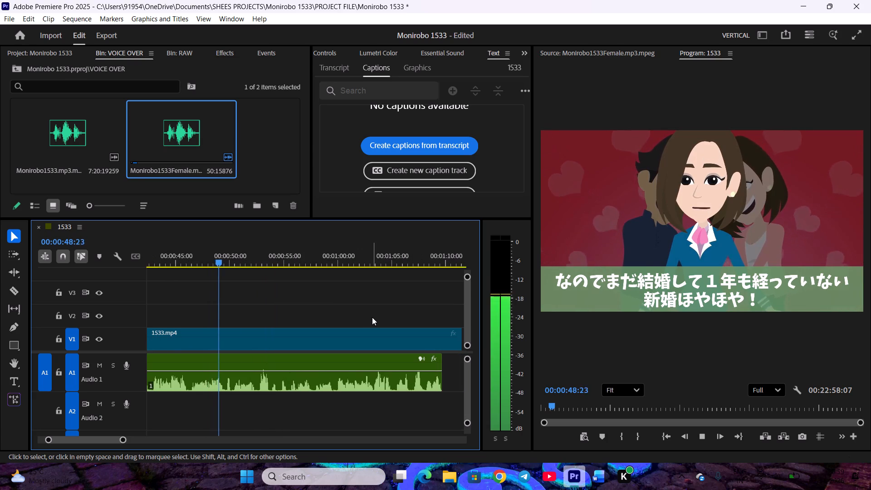
{"action": "left_click", "coordinate": [439, 384]}
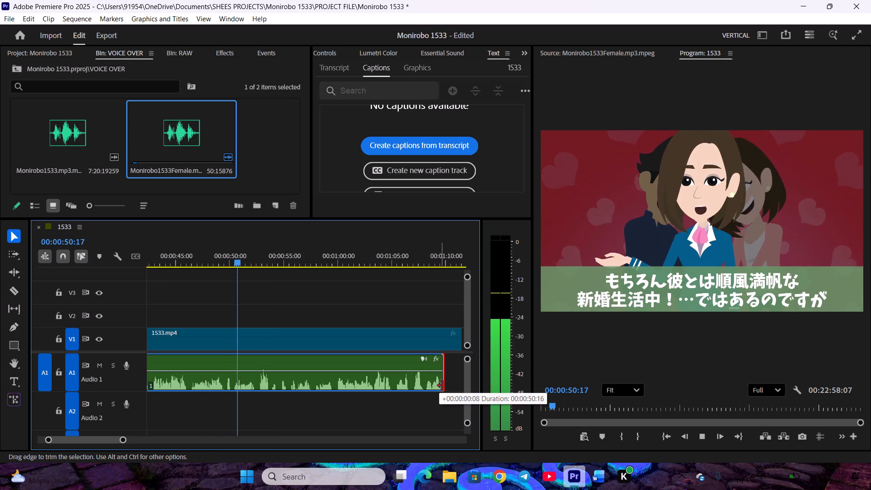
{"action": "left_click", "coordinate": [446, 387]}
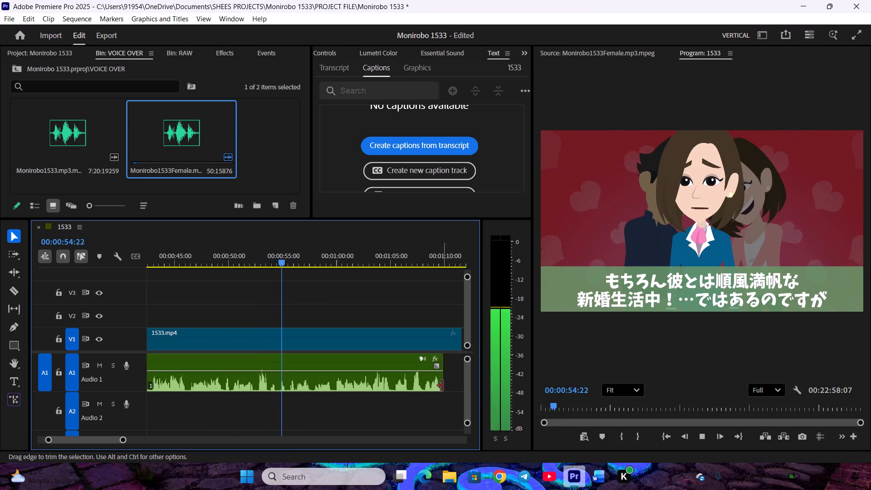
{"action": "left_click", "coordinate": [442, 386]}
{"action": "key", "text": "space"}
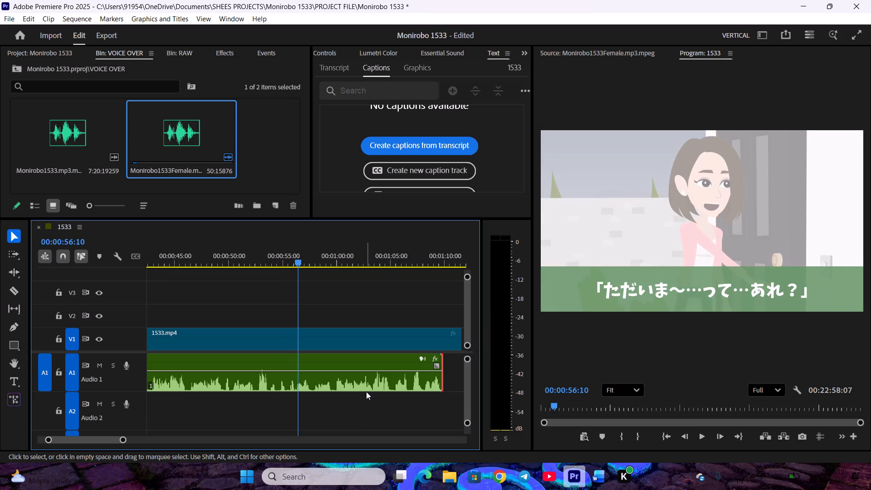
Split the V1 clip at 00:00:56:04, where the shot changes to Eriko at the front door.
{"action": "scroll", "coordinate": [366, 393], "scroll_direction": "up", "scroll_amount": 4}
{"action": "left_click", "coordinate": [386, 341]}
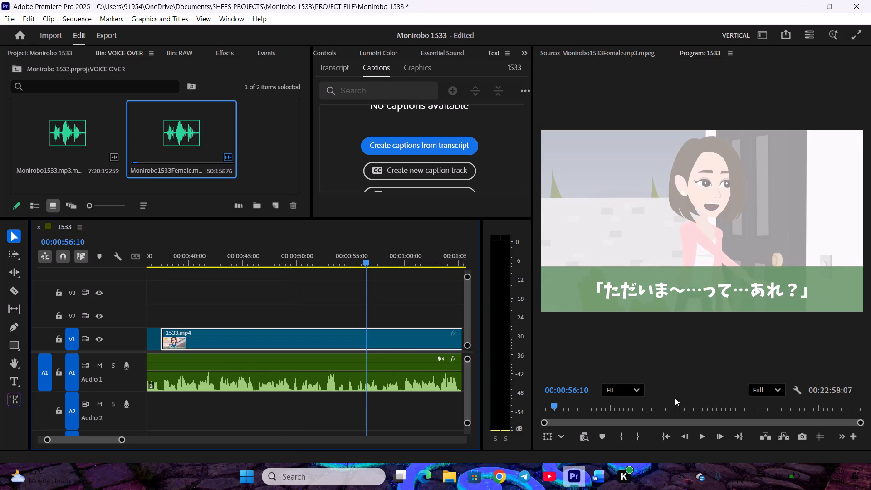
{"action": "scroll", "coordinate": [670, 411], "scroll_direction": "up", "scroll_amount": 9}
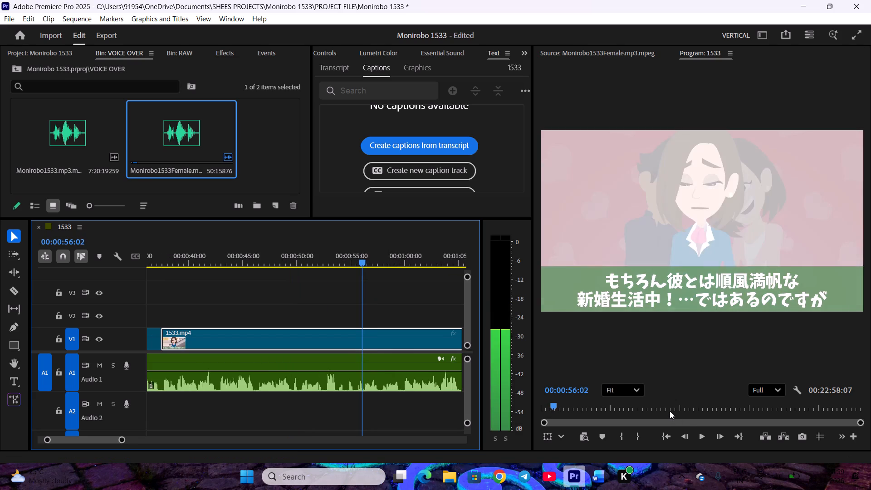
{"action": "scroll", "coordinate": [670, 411], "scroll_direction": "down", "scroll_amount": 3}
{"action": "key", "text": "c"}
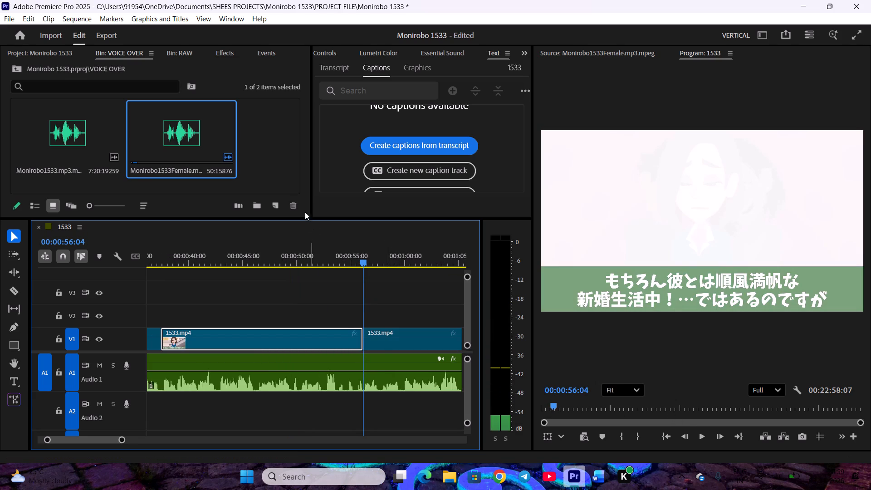
Preview the narration before the split and move the front-door clip on V1 earlier, starting at 00:00:52:14.
{"action": "left_click", "coordinate": [302, 222]}
{"action": "left_click", "coordinate": [302, 263]}
{"action": "key", "text": "space"}
{"action": "scroll", "coordinate": [333, 279], "scroll_direction": "down", "scroll_amount": 3}
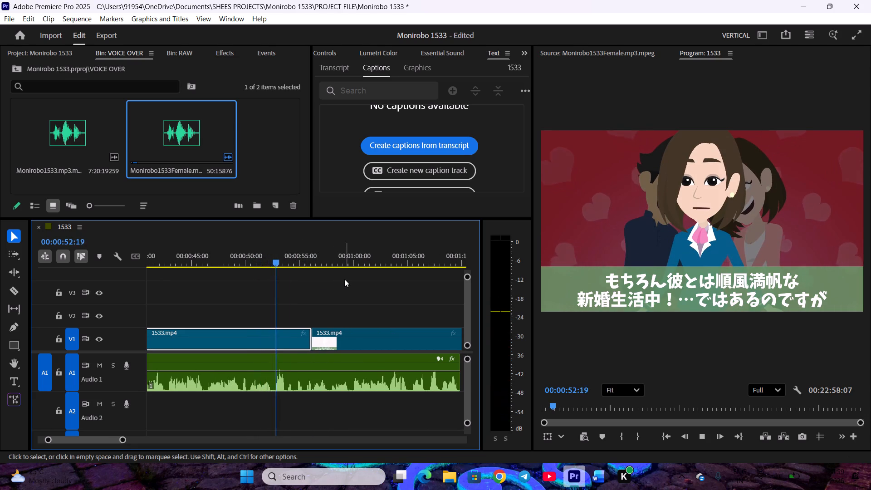
{"action": "key", "text": "space"}
{"action": "left_click_drag", "start_coordinate": [282, 259], "coordinate": [275, 263]}
{"action": "left_click_drag", "start_coordinate": [326, 349], "coordinate": [290, 350]}
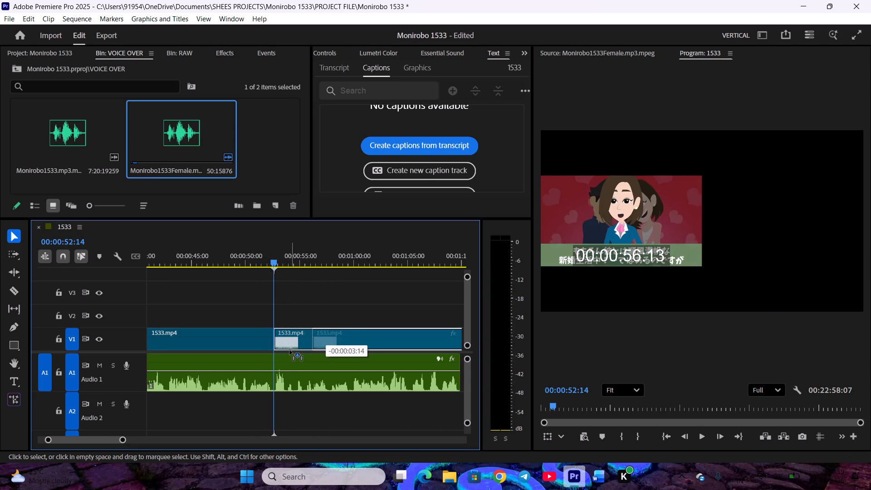
{"action": "left_click_drag", "start_coordinate": [290, 350], "coordinate": [290, 350]}
{"action": "left_click", "coordinate": [311, 289]}
Play the narration on over the front-door clip and extend the end of Eriko's A1 voice clip by a few frames.
{"action": "key", "text": "space"}
{"action": "scroll", "coordinate": [311, 298], "scroll_direction": "down", "scroll_amount": 5}
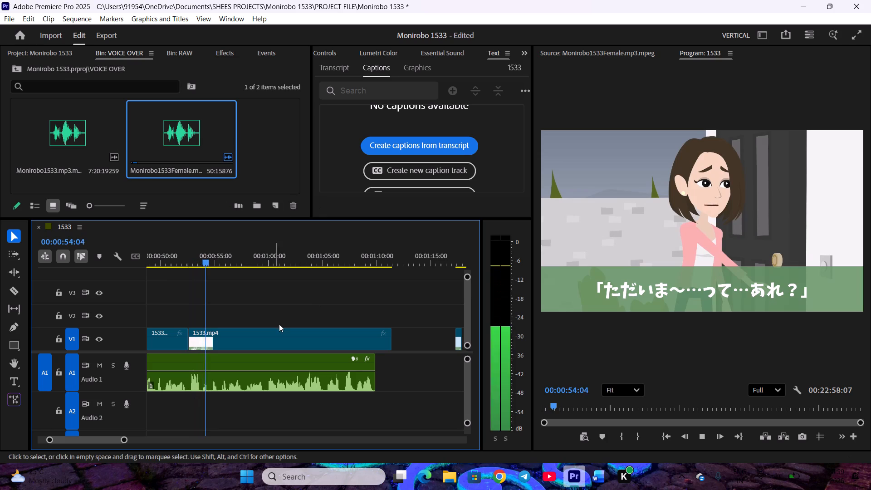
{"action": "left_click", "coordinate": [374, 381]}
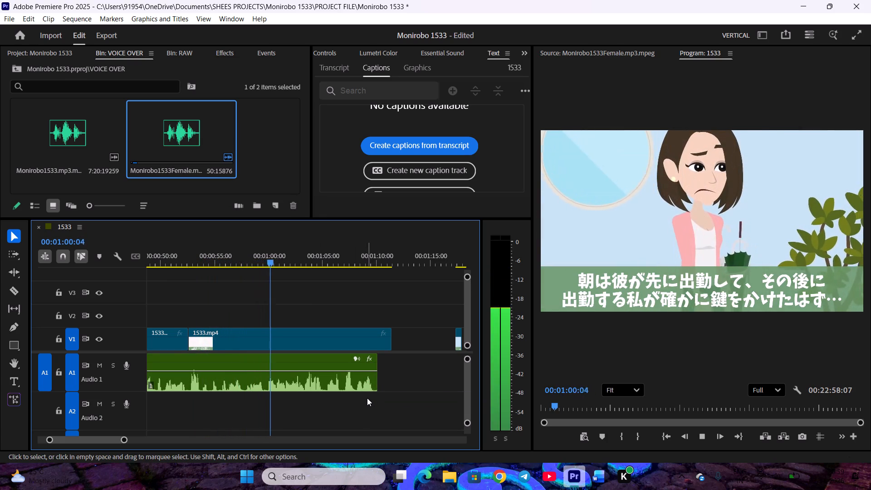
{"action": "scroll", "coordinate": [370, 387], "scroll_direction": "down", "scroll_amount": 5}
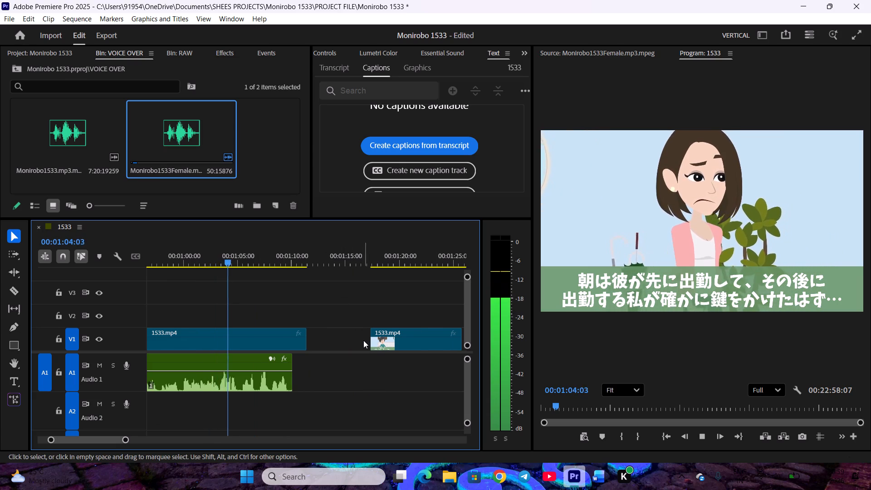
{"action": "scroll", "coordinate": [363, 340], "scroll_direction": "up", "scroll_amount": 3}
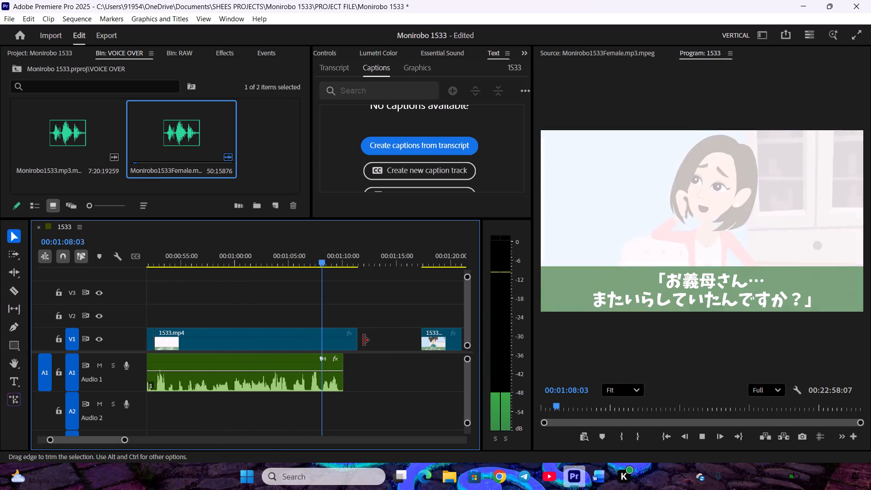
Split the V1 clip at 00:01:08:01, where the shot changes to Eriko addressing her mother-in-law.
{"action": "key", "text": "space"}
{"action": "left_click", "coordinate": [328, 340]}
{"action": "scroll", "coordinate": [608, 407], "scroll_direction": "up", "scroll_amount": 2}
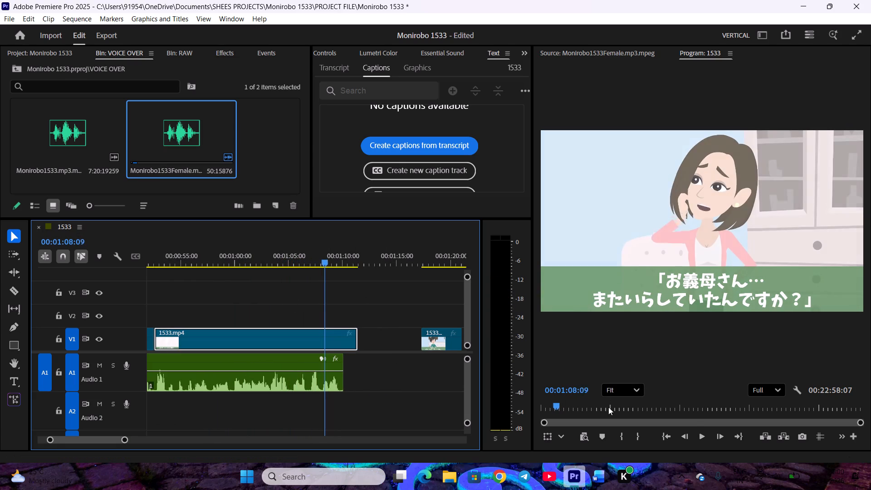
{"action": "scroll", "coordinate": [608, 407], "scroll_direction": "up", "scroll_amount": 10}
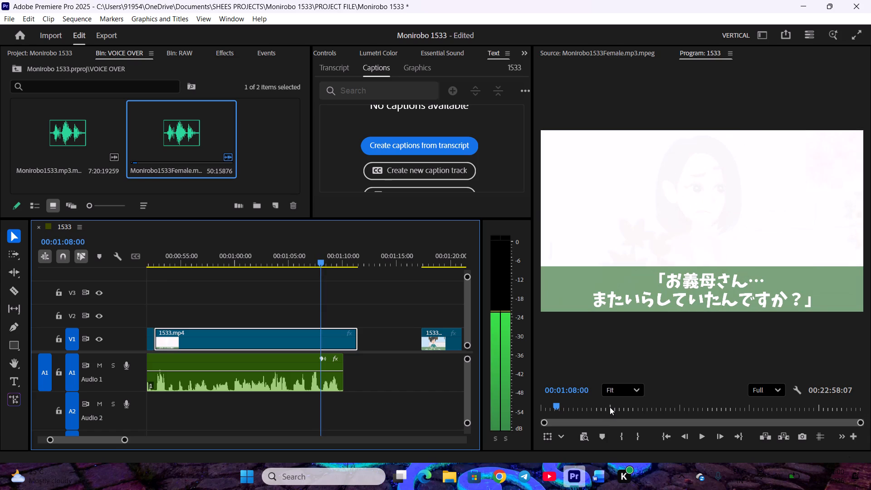
{"action": "scroll", "coordinate": [610, 407], "scroll_direction": "down", "scroll_amount": 1}
{"action": "key", "text": "c"}
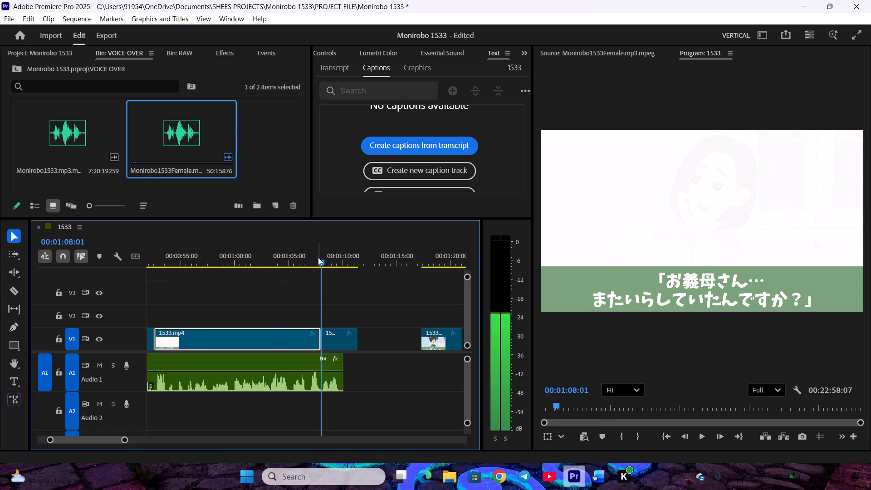
Preview the narration before the split and move the short Eriko clip on V1 earlier, starting at 00:01:06:20.
{"action": "left_click_drag", "start_coordinate": [318, 256], "coordinate": [298, 270]}
{"action": "key", "text": "space"}
{"action": "key", "text": "space"}
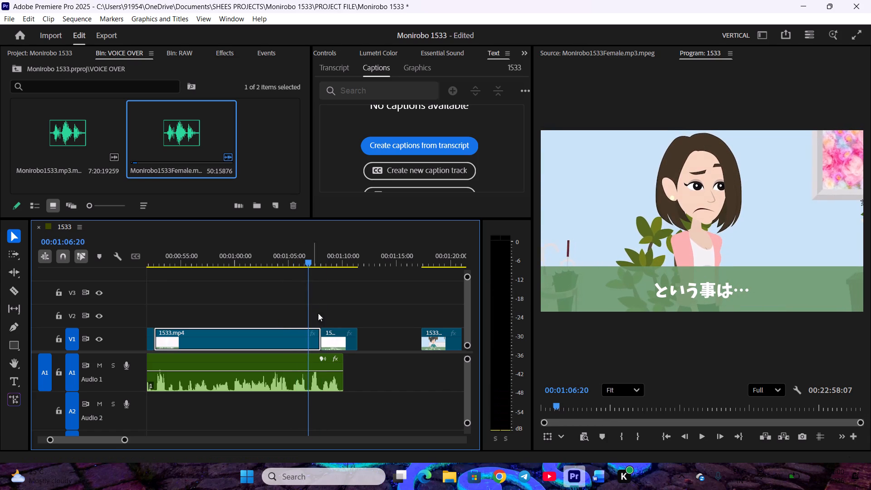
{"action": "left_click_drag", "start_coordinate": [333, 341], "coordinate": [323, 341]}
{"action": "left_click", "coordinate": [309, 297]}
Play the short Eriko clip, trim its end to the end of the A1 voice clip, and close the gap after it.
{"action": "key", "text": "space"}
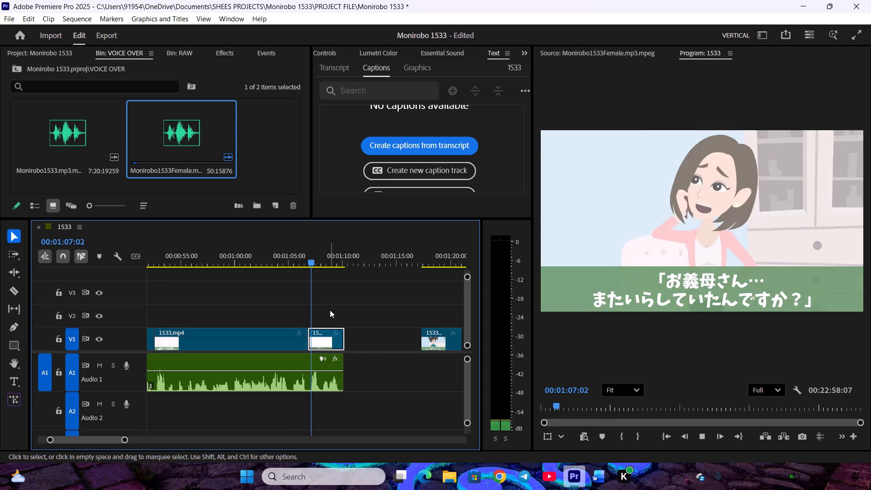
{"action": "left_click", "coordinate": [349, 341]}
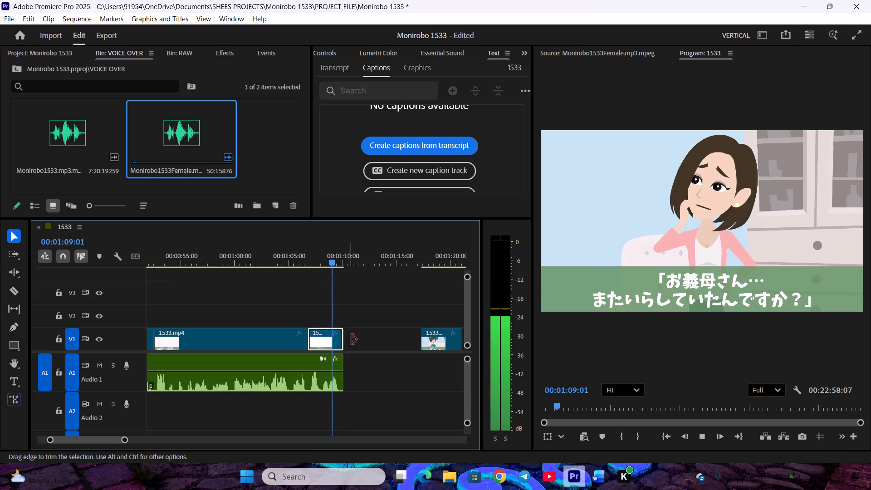
{"action": "right_click", "coordinate": [354, 339]}
{"action": "left_click", "coordinate": [396, 353]}
{"action": "left_click", "coordinate": [389, 348]}
Split the mother-in-law's V1 clip at about 00:01:13:06, where her greeting caption changes, and save the project.
{"action": "scroll", "coordinate": [348, 366], "scroll_direction": "down", "scroll_amount": 6}
{"action": "key", "text": "space"}
{"action": "scroll", "coordinate": [334, 365], "scroll_direction": "down", "scroll_amount": 2}
{"action": "left_click_drag", "start_coordinate": [255, 257], "coordinate": [278, 266]}
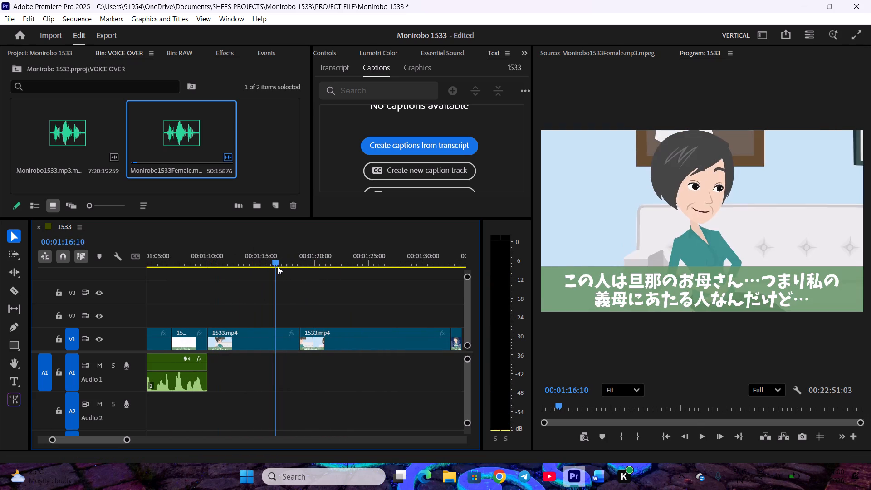
{"action": "left_click_drag", "start_coordinate": [278, 266], "coordinate": [235, 269]}
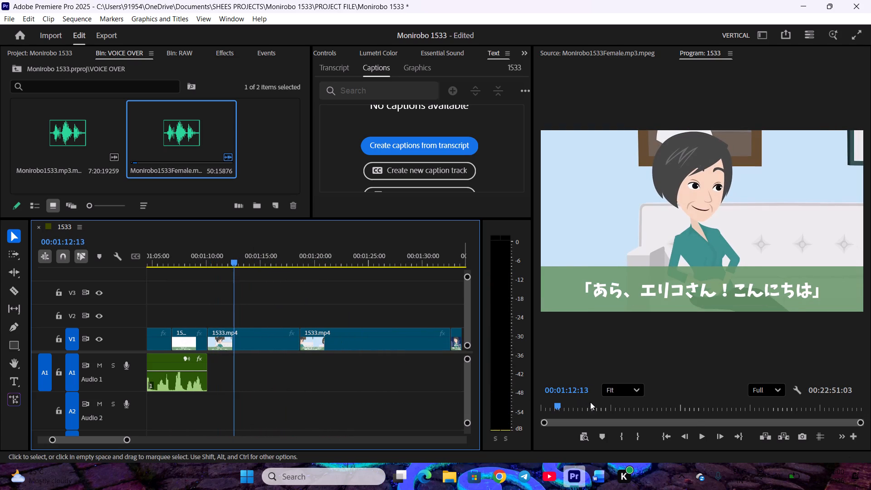
{"action": "scroll", "coordinate": [590, 402], "scroll_direction": "down", "scroll_amount": 20}
{"action": "scroll", "coordinate": [590, 402], "scroll_direction": "down", "scroll_amount": 7}
{"action": "scroll", "coordinate": [592, 396], "scroll_direction": "up", "scroll_amount": 4}
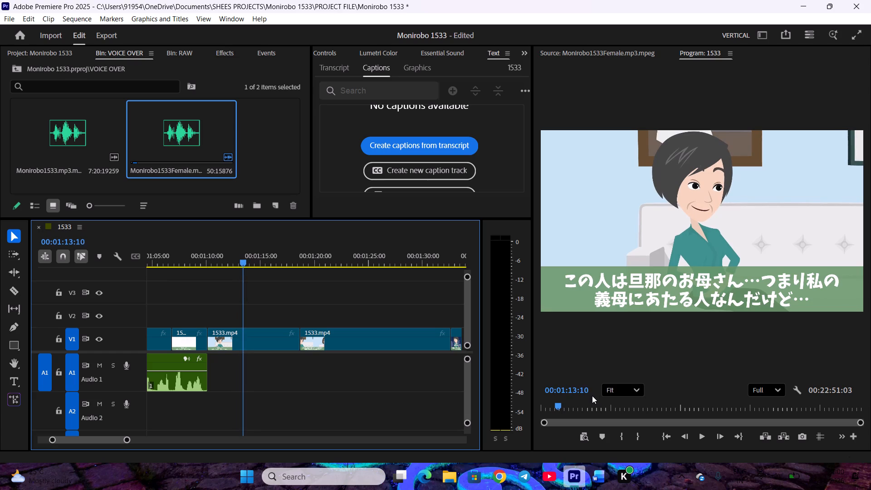
{"action": "scroll", "coordinate": [592, 396], "scroll_direction": "up", "scroll_amount": 5}
{"action": "key", "text": "c"}
{"action": "key", "text": "space"}
{"action": "left_click", "coordinate": [225, 262]}
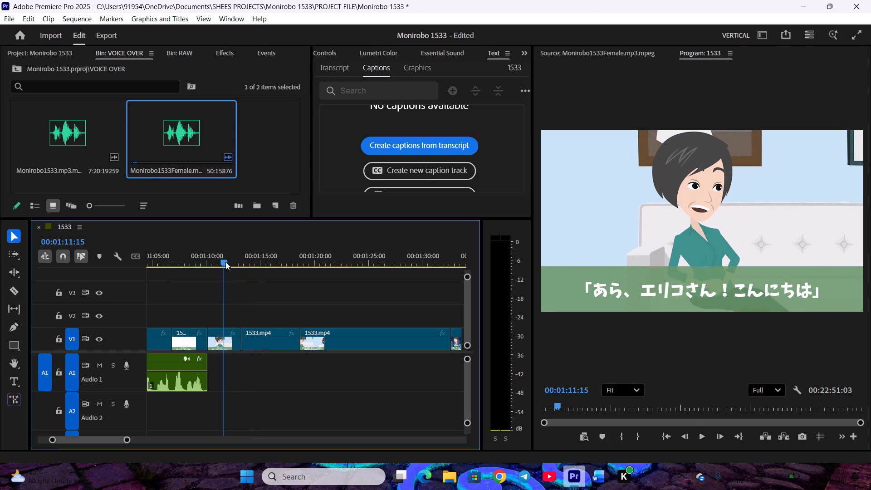
{"action": "key", "text": "ctrl+s"}
Mark the female voice recording from 00:01:10:06 to 00:01:13:14 and place that range on A1 after Eriko's clip.
{"action": "double_click", "coordinate": [200, 140]}
{"action": "scroll", "coordinate": [763, 397], "scroll_direction": "down", "scroll_amount": 1}
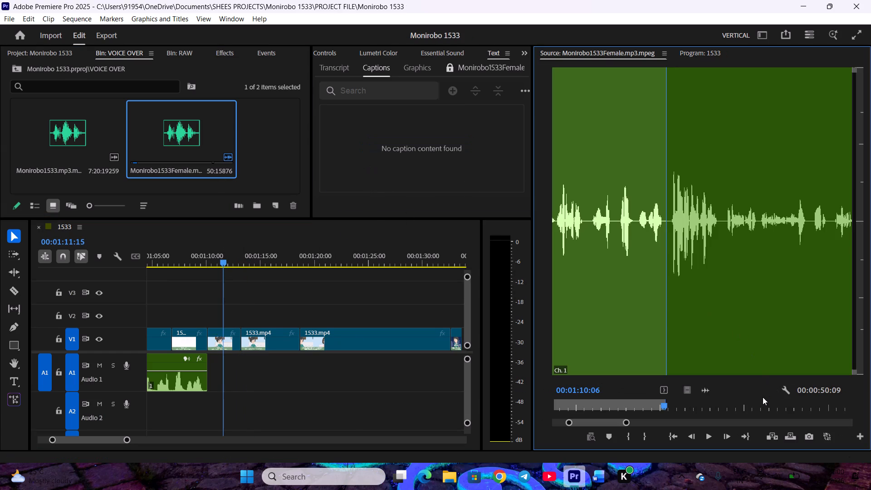
{"action": "scroll", "coordinate": [762, 397], "scroll_direction": "up", "scroll_amount": 1}
{"action": "key", "text": "u"}
{"action": "key", "text": "i"}
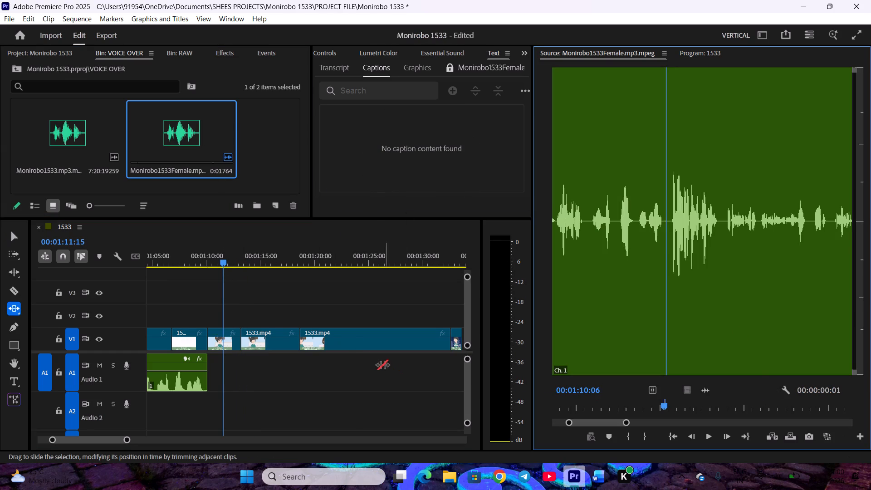
{"action": "key", "text": "v"}
{"action": "key", "text": "space"}
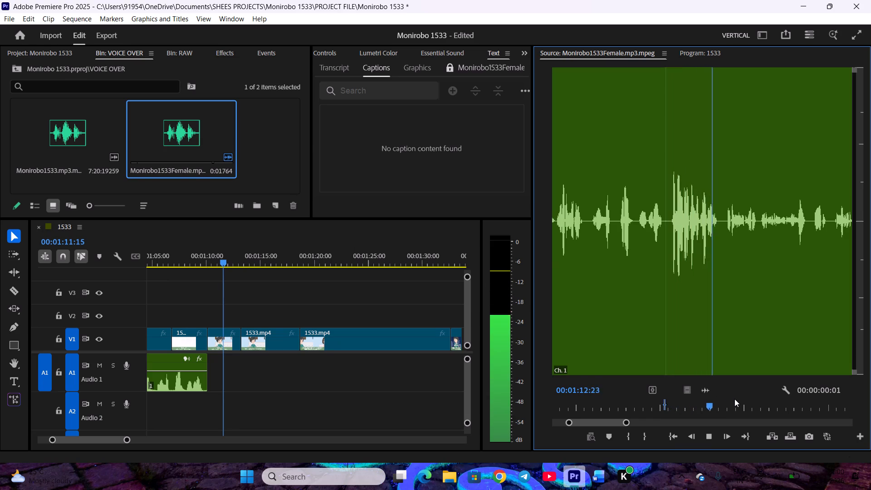
{"action": "key", "text": "space"}
{"action": "key", "text": "o"}
{"action": "left_click_drag", "start_coordinate": [707, 385], "coordinate": [210, 374]}
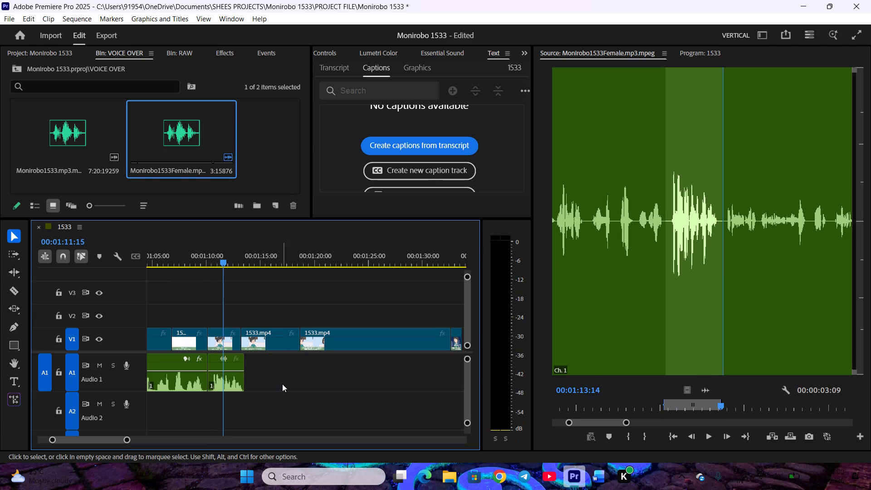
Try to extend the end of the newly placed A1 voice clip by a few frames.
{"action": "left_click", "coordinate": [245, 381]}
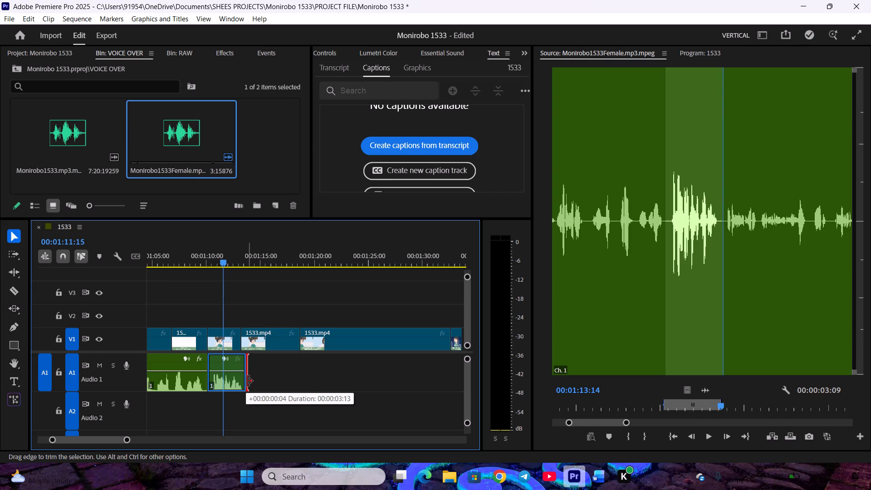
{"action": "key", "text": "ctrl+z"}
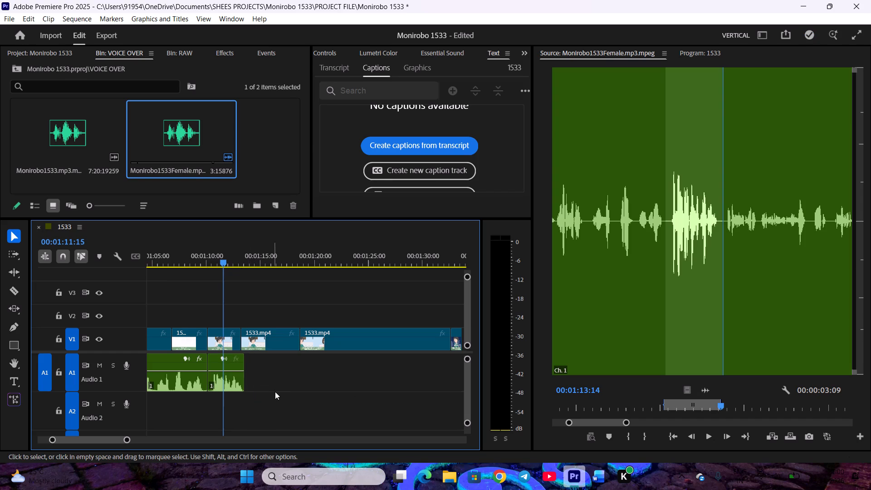
Save the project and shift all V1 clips after the mother-in-law's greeting later, starting at about 00:01:14:04, to open a gap.
{"action": "key", "text": "equal"}
{"action": "key", "text": "equal"}
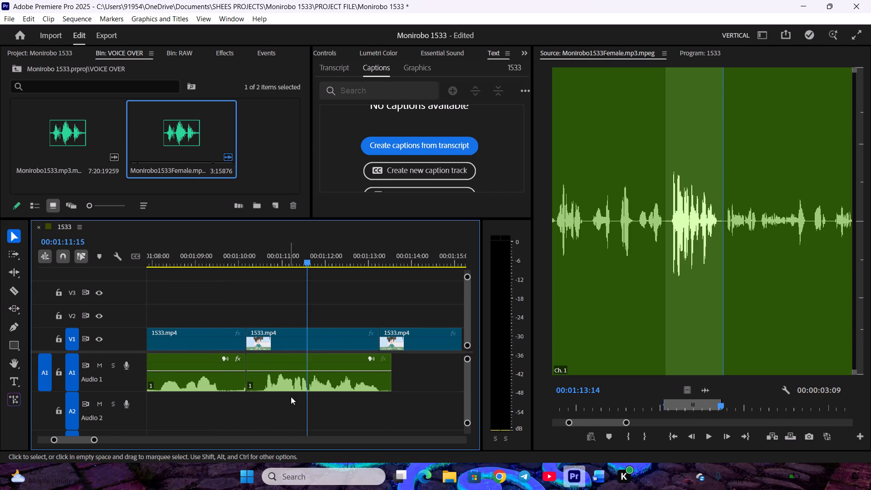
{"action": "scroll", "coordinate": [293, 397], "scroll_direction": "down", "scroll_amount": 4}
{"action": "key", "text": "ctrl+s"}
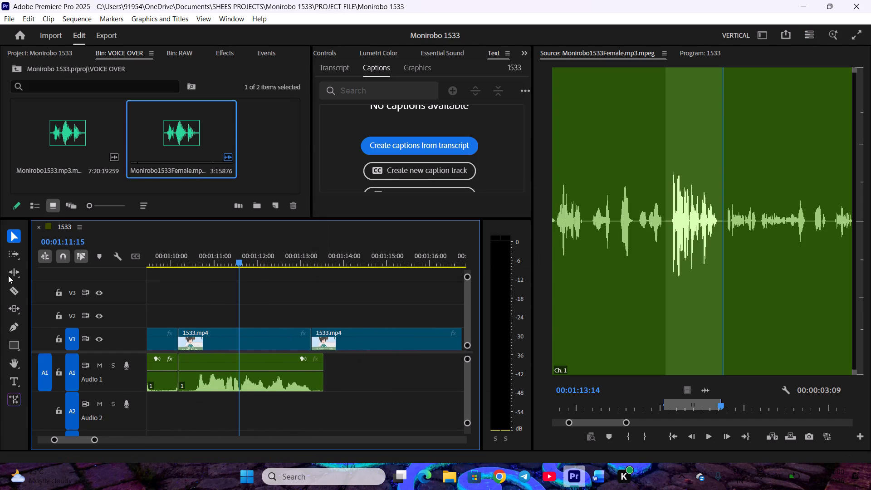
{"action": "left_click", "coordinate": [13, 257]}
{"action": "left_click_drag", "start_coordinate": [399, 335], "coordinate": [434, 335]}
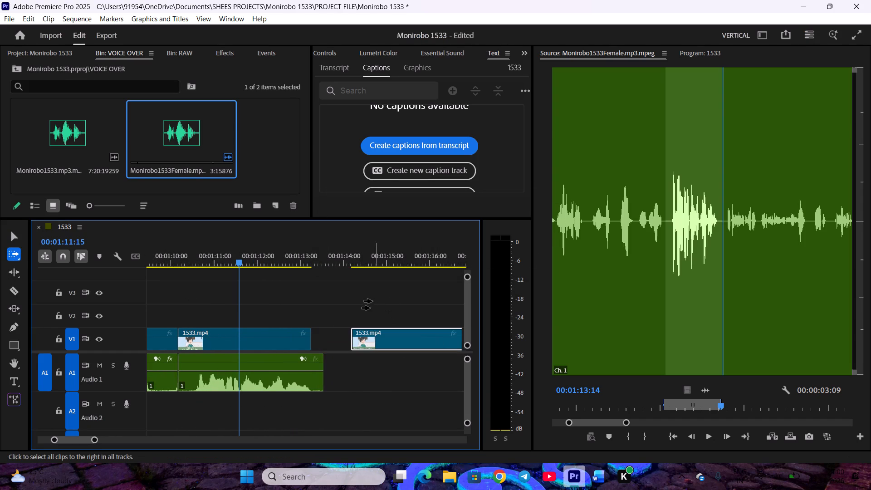
{"action": "key", "text": "v"}
{"action": "left_click", "coordinate": [368, 295]}
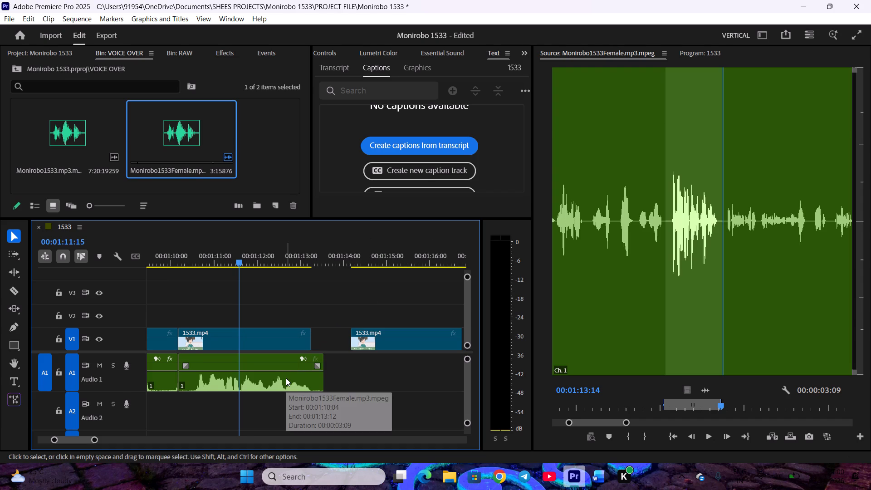
Set the mother-in-law's greeting clip on V1 to a duration of 00:00:03:09 by changing its speed.
{"action": "right_click", "coordinate": [268, 336]}
{"action": "left_click", "coordinate": [315, 336]}
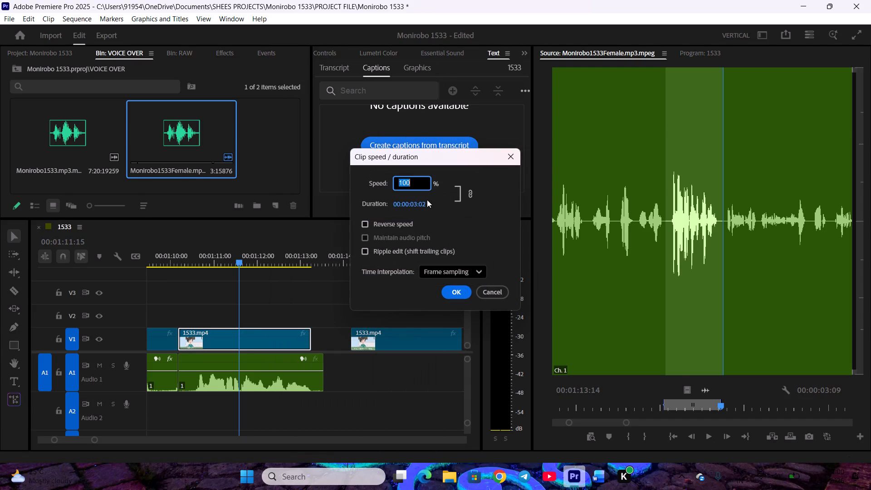
{"action": "left_click", "coordinate": [424, 204]}
{"action": "left_click", "coordinate": [433, 204]}
{"action": "key", "text": "BackSpace"}
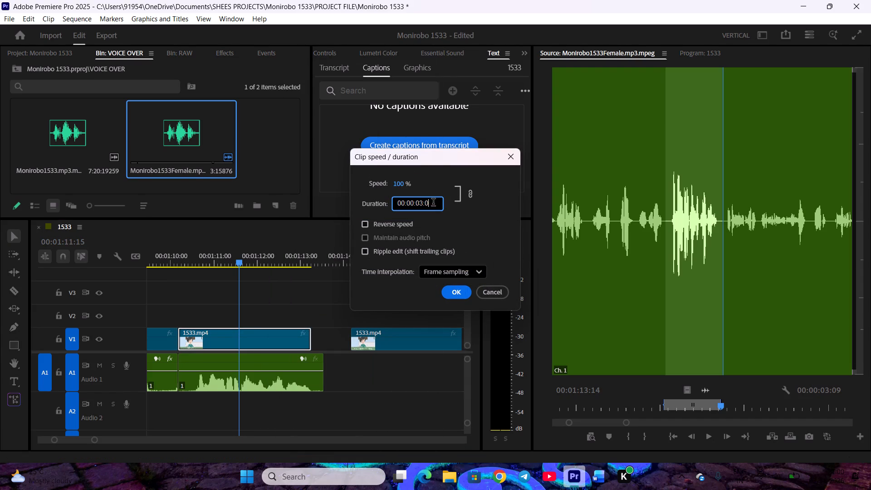
{"action": "key", "text": "9"}
{"action": "key", "text": "Return"}
Preview the retimed greeting clip, close the gap after it on V1, and save the project.
{"action": "key", "text": "space"}
{"action": "scroll", "coordinate": [250, 290], "scroll_direction": "down", "scroll_amount": 2}
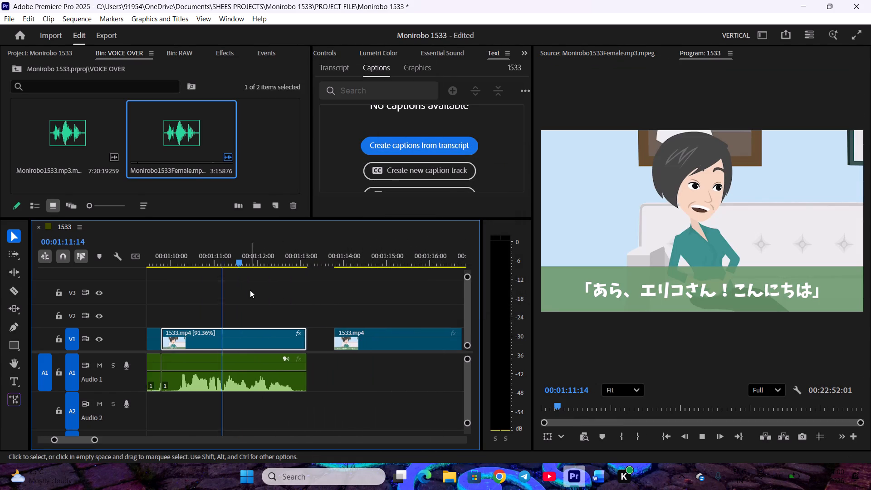
{"action": "scroll", "coordinate": [250, 290], "scroll_direction": "down", "scroll_amount": 2}
{"action": "right_click", "coordinate": [264, 340]}
{"action": "left_click", "coordinate": [284, 347]}
{"action": "scroll", "coordinate": [284, 347], "scroll_direction": "down", "scroll_amount": 5}
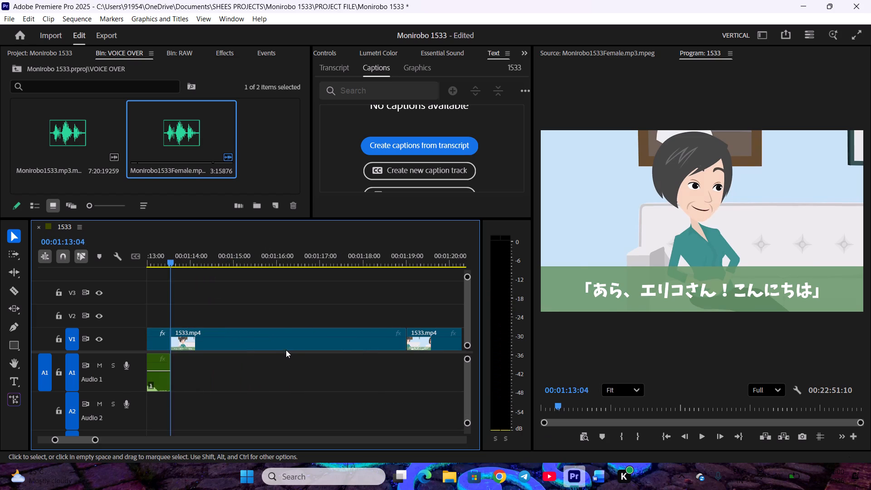
{"action": "key", "text": "space"}
{"action": "key", "text": "ctrl+s"}
Mark an In point at 00:01:13:14 in the Monirobo1533Female audio and listen through the following lines, checking them against the Word script.
{"action": "key", "text": "minus"}
{"action": "scroll", "coordinate": [305, 309], "scroll_direction": "down", "scroll_amount": 3}
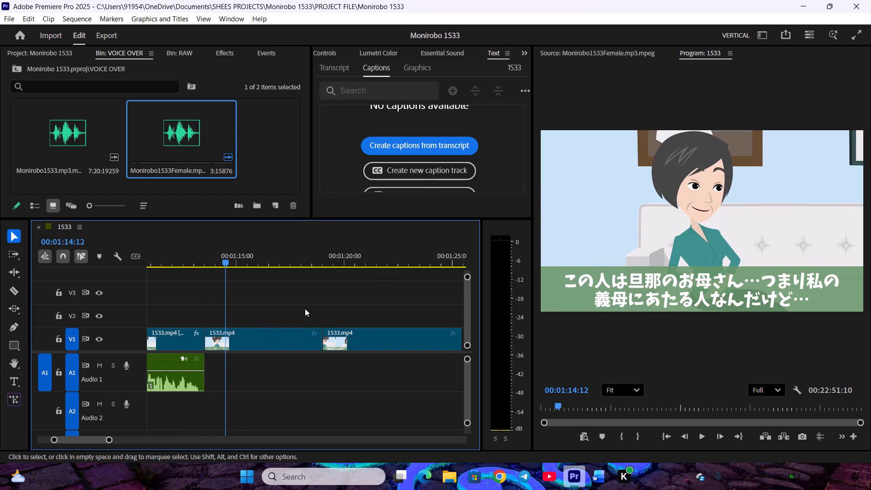
{"action": "key", "text": "space"}
{"action": "left_click_drag", "start_coordinate": [242, 259], "coordinate": [289, 271]}
{"action": "double_click", "coordinate": [180, 126]}
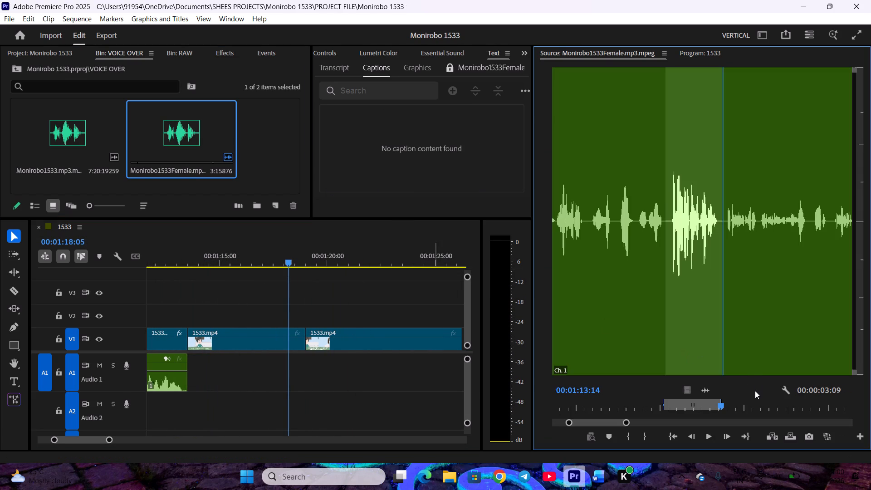
{"action": "key", "text": "i"}
{"action": "key", "text": "space"}
{"action": "left_click", "coordinate": [602, 482]}
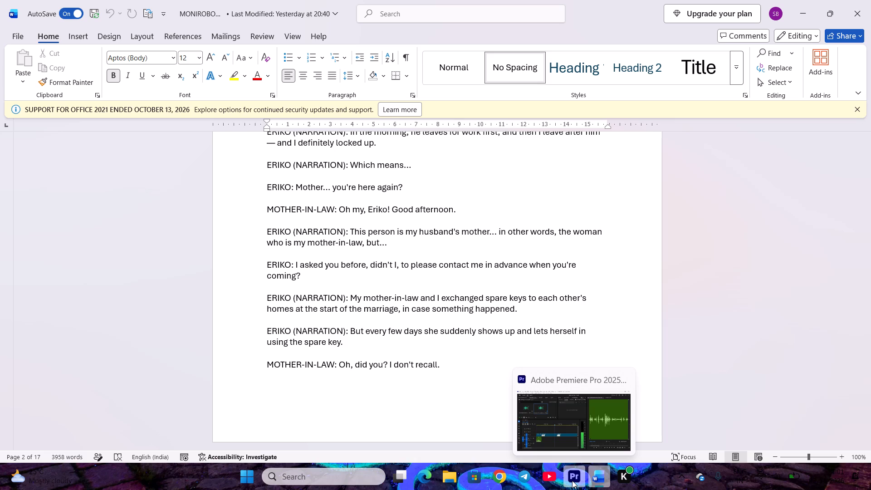
{"action": "left_click", "coordinate": [572, 480]}
{"action": "key", "text": "space"}
Mark the Out point at 00:01:36:02 and place the marked voice segment on A1 directly after the greeting's voice clip.
{"action": "scroll", "coordinate": [708, 412], "scroll_direction": "down", "scroll_amount": 5}
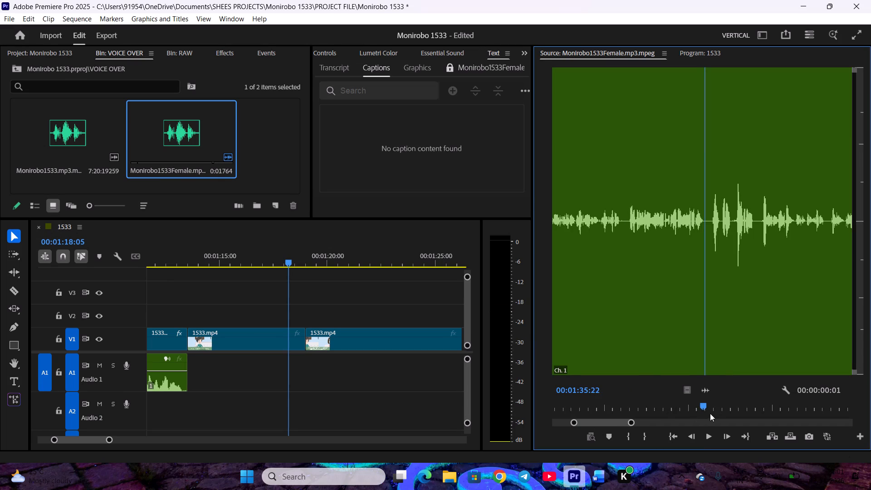
{"action": "scroll", "coordinate": [715, 412], "scroll_direction": "down", "scroll_amount": 5}
{"action": "key", "text": "o"}
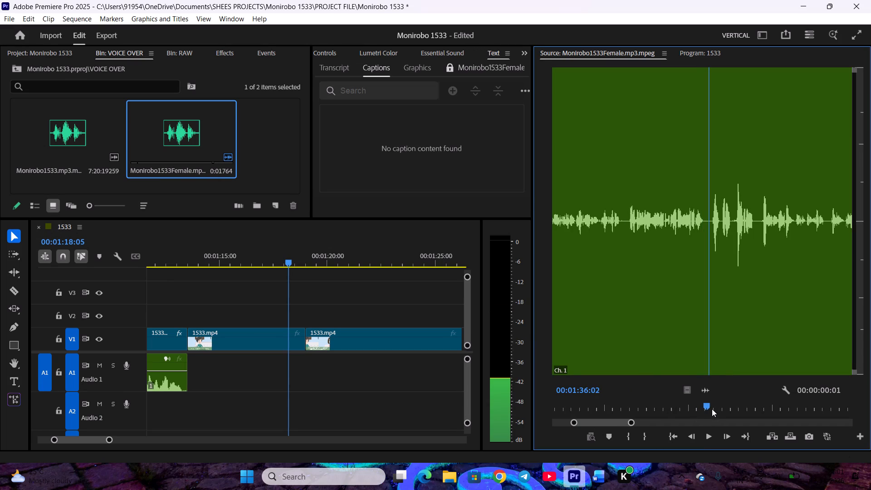
{"action": "left_click_drag", "start_coordinate": [704, 393], "coordinate": [194, 363]}
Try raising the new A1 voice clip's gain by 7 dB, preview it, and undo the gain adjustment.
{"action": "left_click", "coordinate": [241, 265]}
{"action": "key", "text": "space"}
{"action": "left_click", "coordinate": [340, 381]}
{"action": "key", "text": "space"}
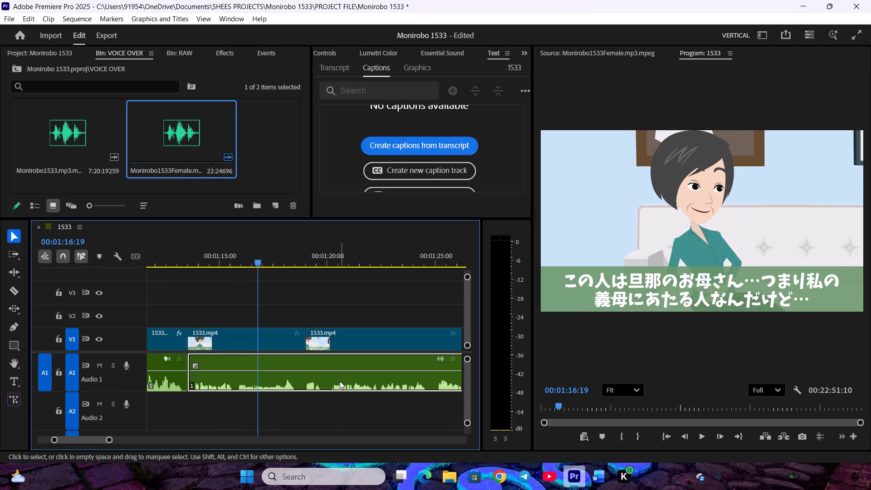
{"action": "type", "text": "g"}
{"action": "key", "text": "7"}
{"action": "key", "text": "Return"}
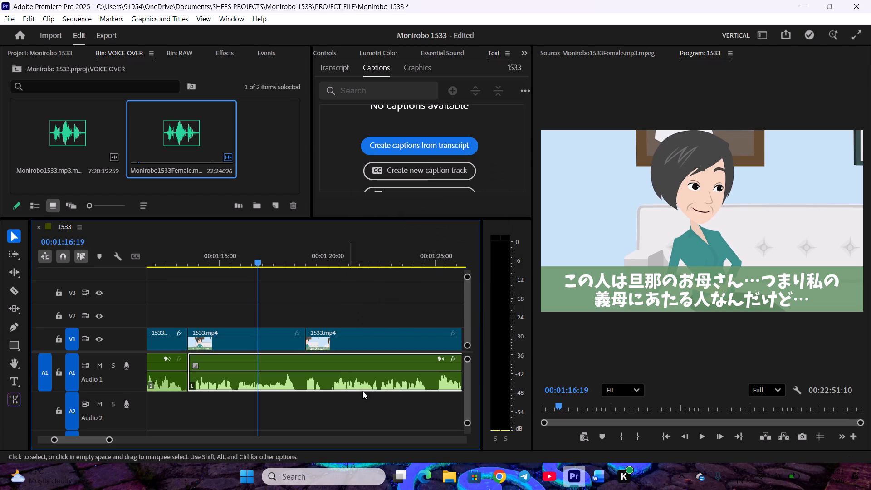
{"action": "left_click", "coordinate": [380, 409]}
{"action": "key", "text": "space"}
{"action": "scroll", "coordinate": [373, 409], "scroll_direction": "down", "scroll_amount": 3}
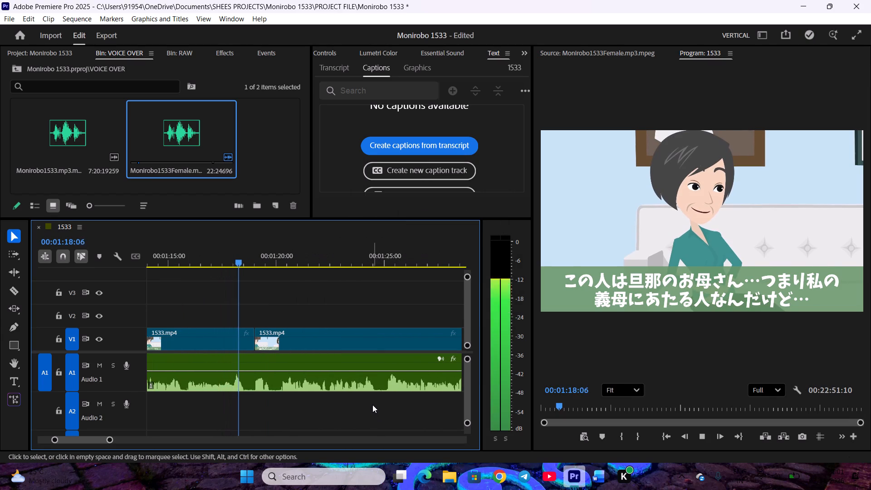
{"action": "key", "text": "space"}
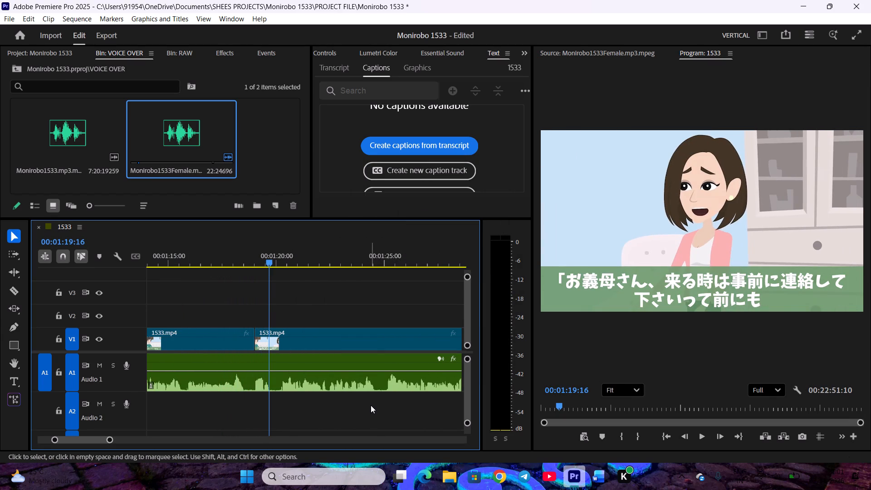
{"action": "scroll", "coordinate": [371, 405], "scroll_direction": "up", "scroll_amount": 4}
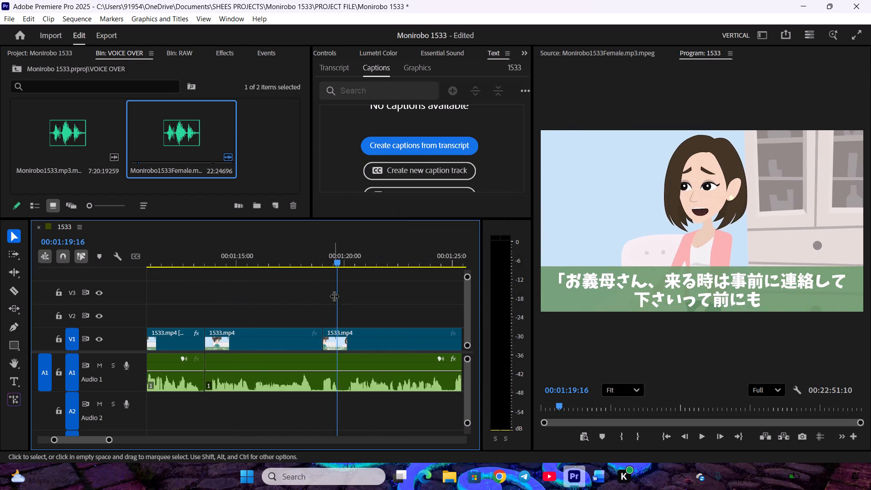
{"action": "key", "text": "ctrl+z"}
Adjust the gain of the newly placed A1 voice clip by 8 dB.
{"action": "left_click", "coordinate": [312, 388]}
{"action": "key", "text": "g"}
{"action": "key", "text": "8"}
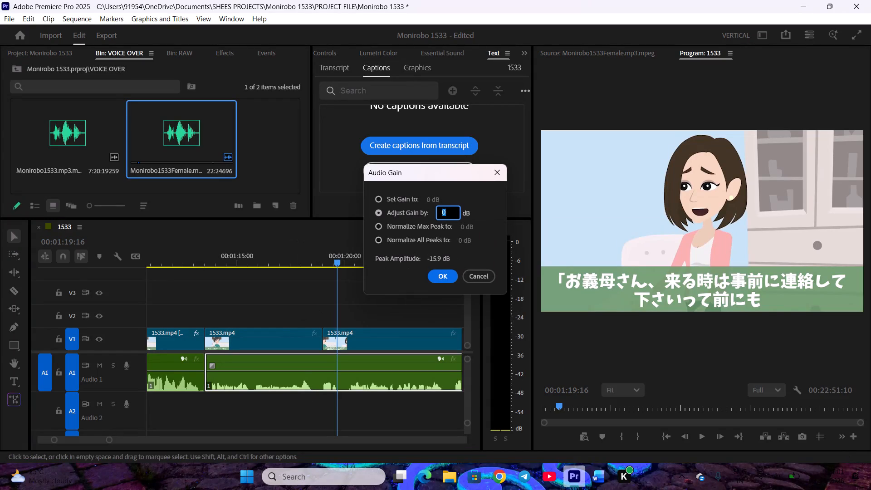
{"action": "key", "text": "Return"}
Find where the mother-in-law narration line ends and move Eriko's reply clip on V1 earlier to start at 00:01:18:17.
{"action": "left_click", "coordinate": [282, 263]}
{"action": "key", "text": "space"}
{"action": "left_click", "coordinate": [324, 277]}
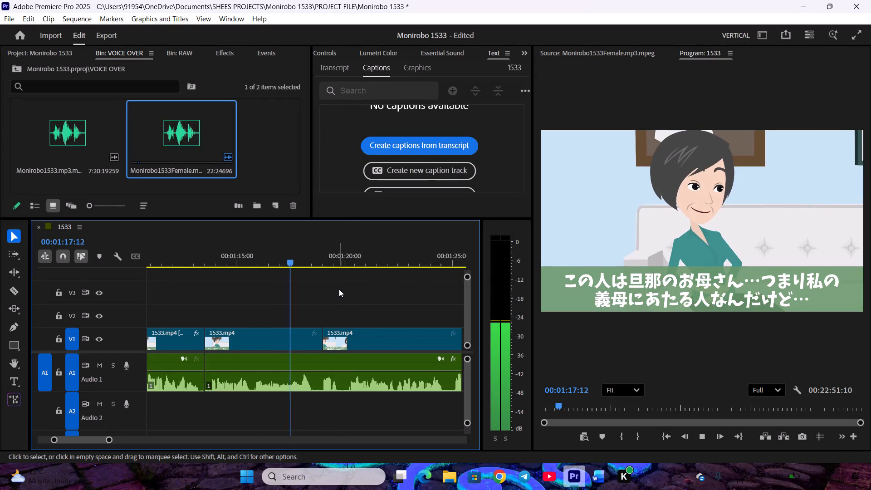
{"action": "scroll", "coordinate": [341, 289], "scroll_direction": "down", "scroll_amount": 2}
{"action": "key", "text": "space"}
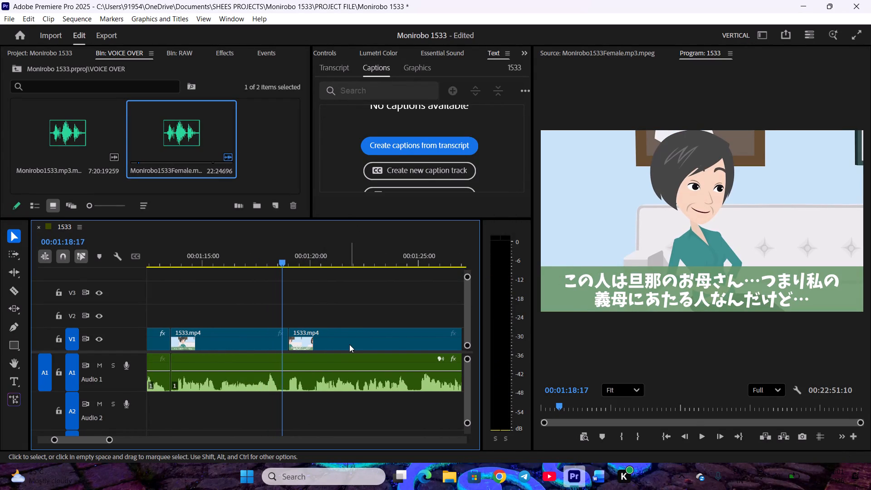
{"action": "left_click_drag", "start_coordinate": [346, 343], "coordinate": [340, 341]}
{"action": "left_click", "coordinate": [341, 309]}
Play the sequence from Eriko's reply to about 00:01:31:02, checking the voice lines on A1 against the V1 picture.
{"action": "key", "text": "space"}
{"action": "scroll", "coordinate": [345, 309], "scroll_direction": "down", "scroll_amount": 4}
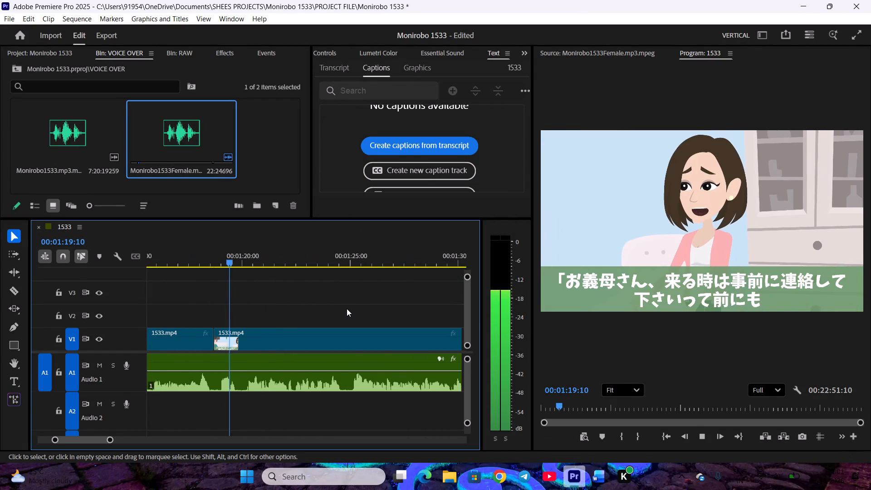
{"action": "scroll", "coordinate": [362, 301], "scroll_direction": "down", "scroll_amount": 3}
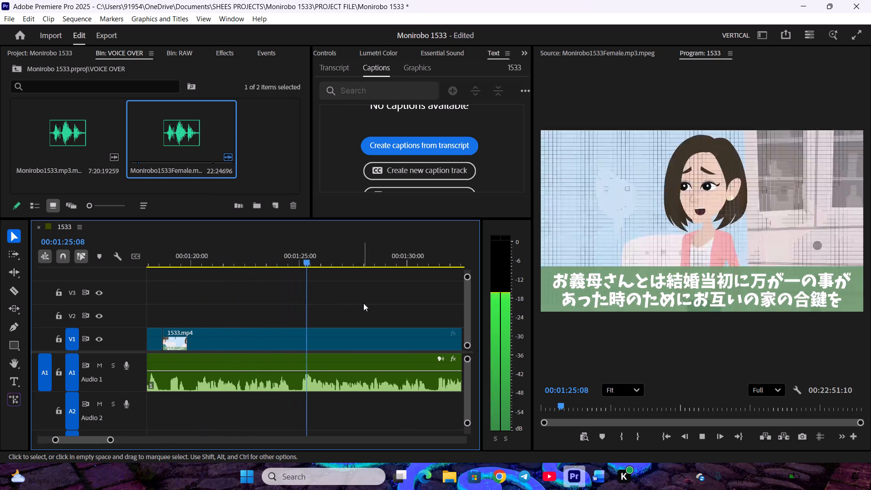
{"action": "scroll", "coordinate": [365, 303], "scroll_direction": "down", "scroll_amount": 5}
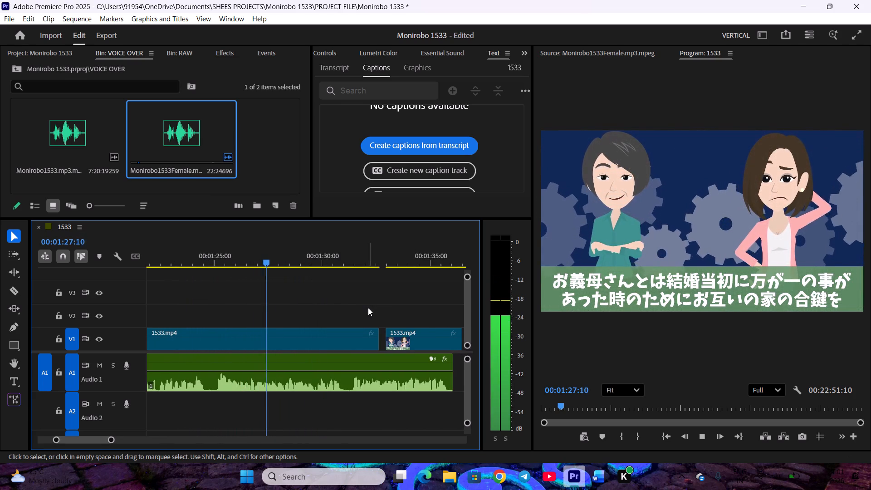
{"action": "scroll", "coordinate": [368, 308], "scroll_direction": "down", "scroll_amount": 5}
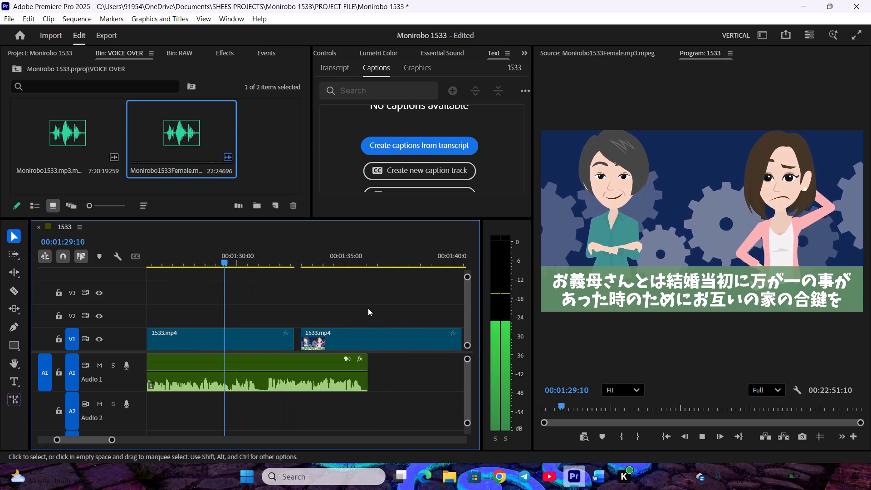
{"action": "key", "text": "space"}
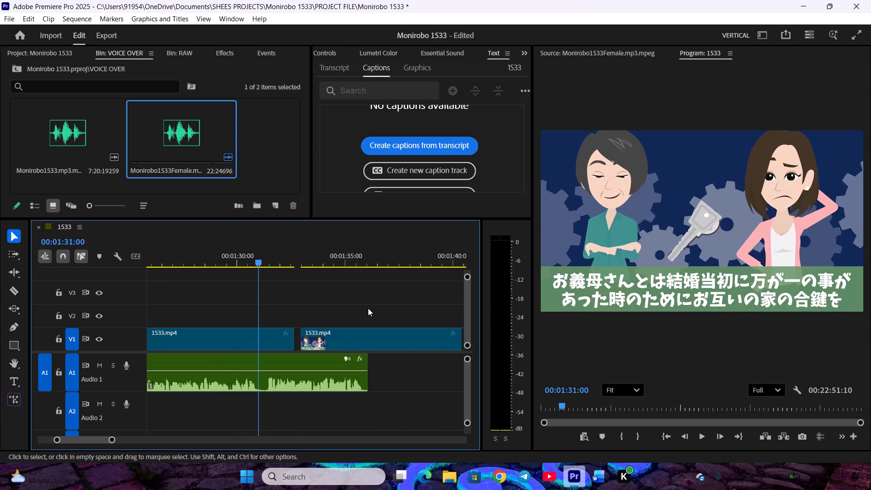
{"action": "key", "text": "space"}
{"action": "left_click", "coordinate": [231, 260]}
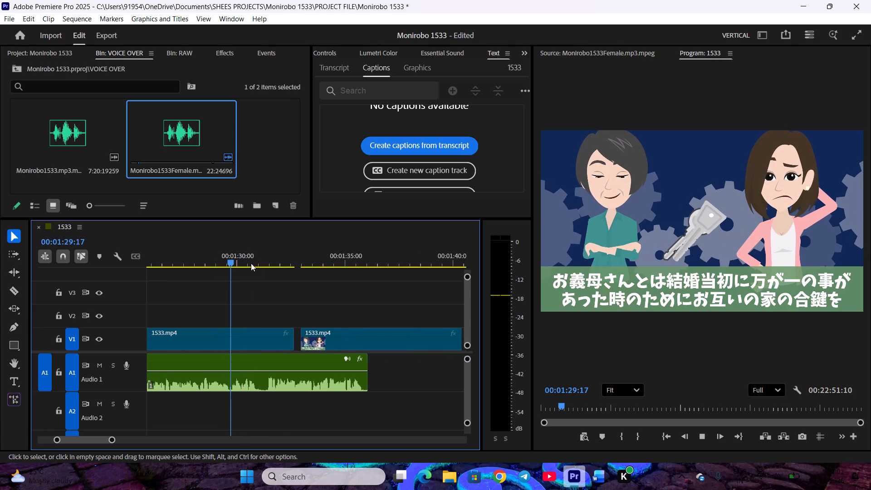
{"action": "left_click", "coordinate": [262, 264]}
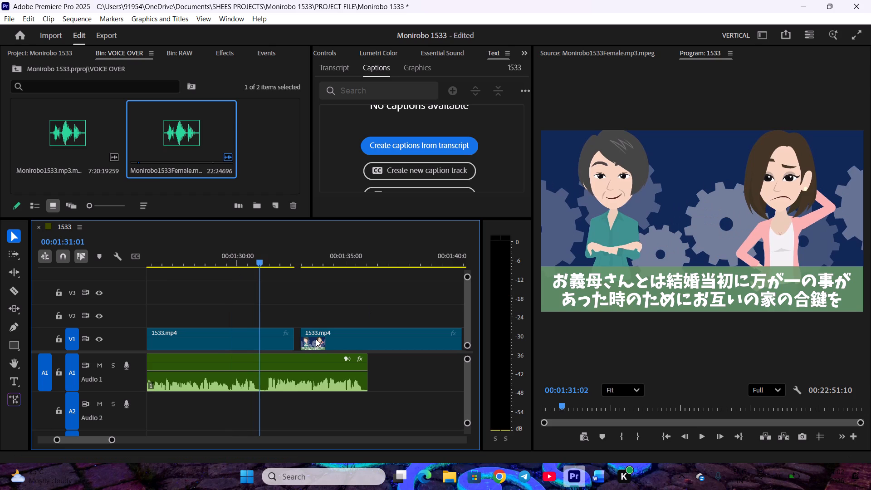
Return to the start of Eriko's reply clip on the timeline and save the project.
{"action": "scroll", "coordinate": [338, 343], "scroll_direction": "up", "scroll_amount": 4}
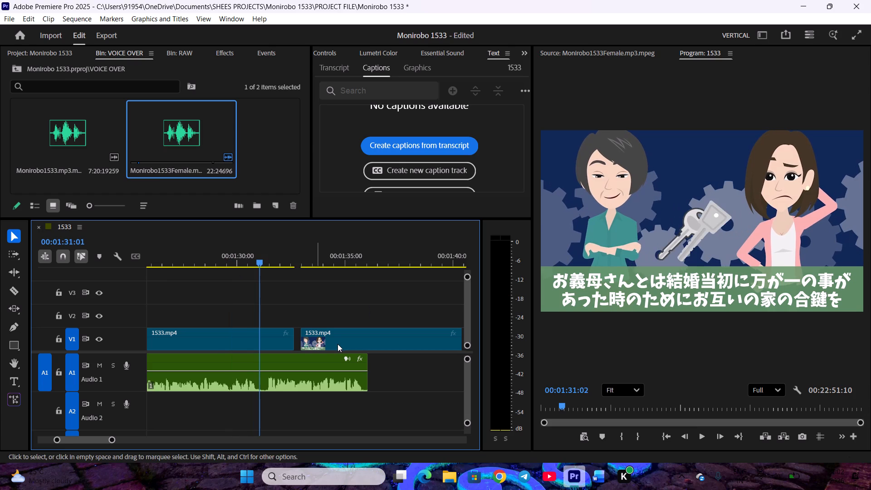
{"action": "scroll", "coordinate": [338, 344], "scroll_direction": "up", "scroll_amount": 5}
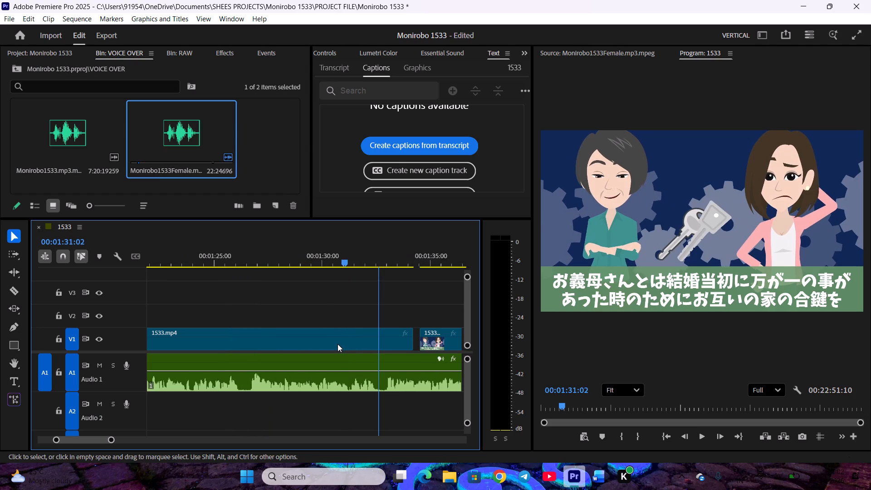
{"action": "scroll", "coordinate": [338, 344], "scroll_direction": "up", "scroll_amount": 10}
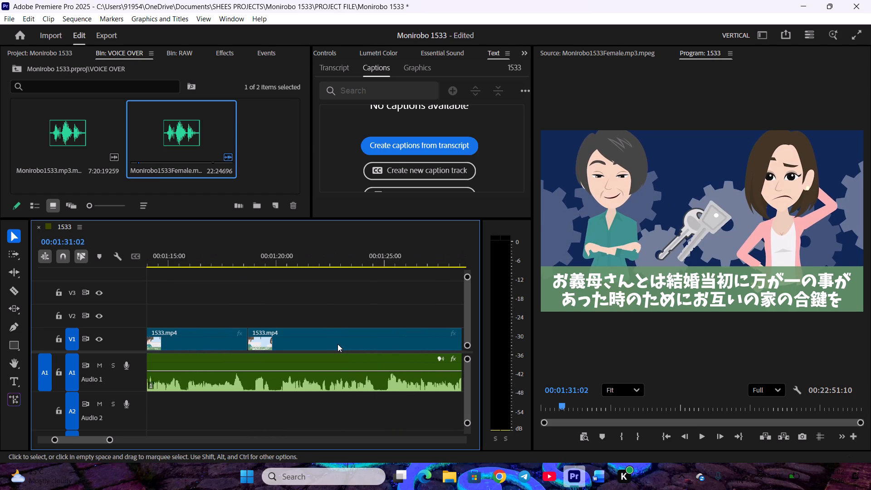
{"action": "scroll", "coordinate": [338, 344], "scroll_direction": "down", "scroll_amount": 2}
{"action": "key", "text": "ctrl+s"}
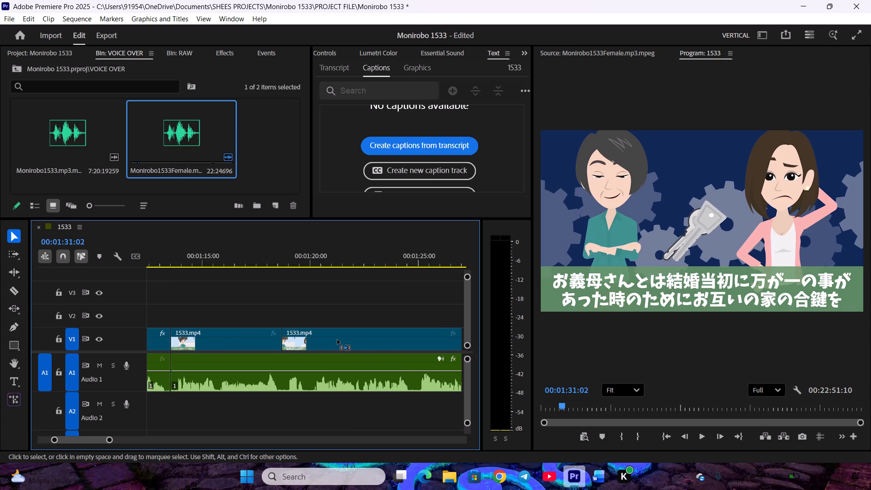
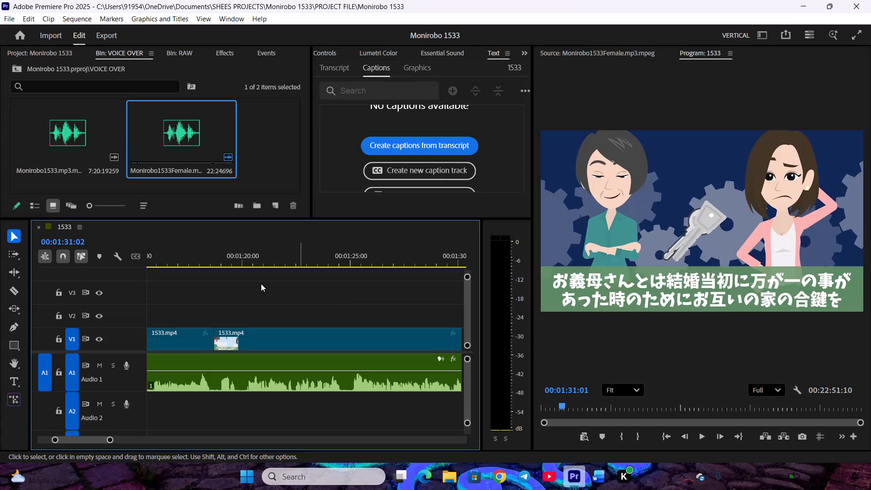
Save the Monirobo 1533 project.
{"action": "key", "text": "ctrl+s"}
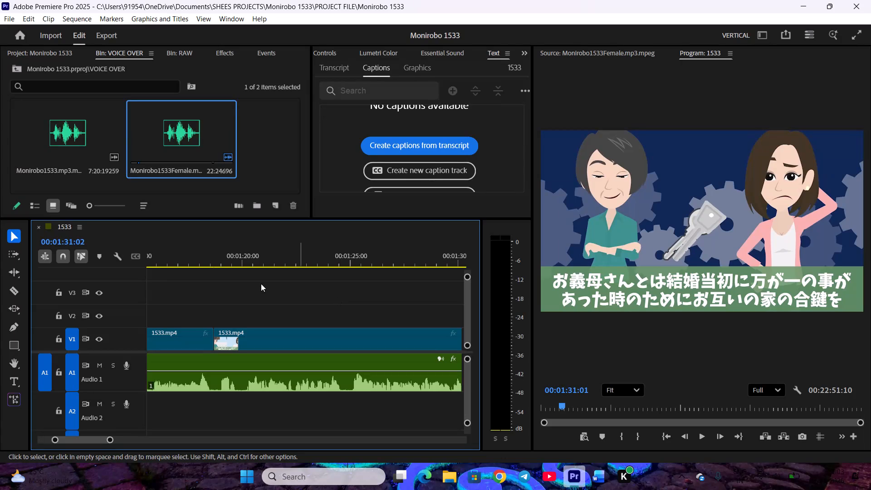
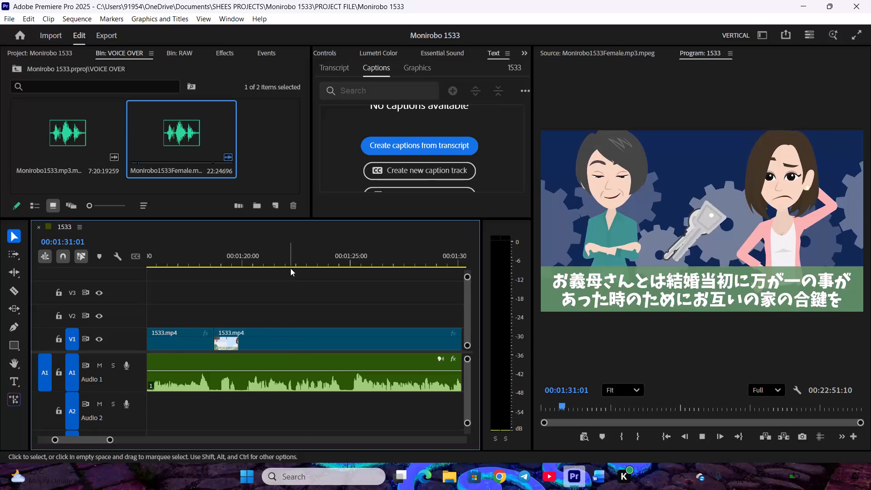
Split the V1 clip at about 00:01:39:08, where the sofa scene changes to the mother-in-law close-up.
{"action": "left_click", "coordinate": [292, 265]}
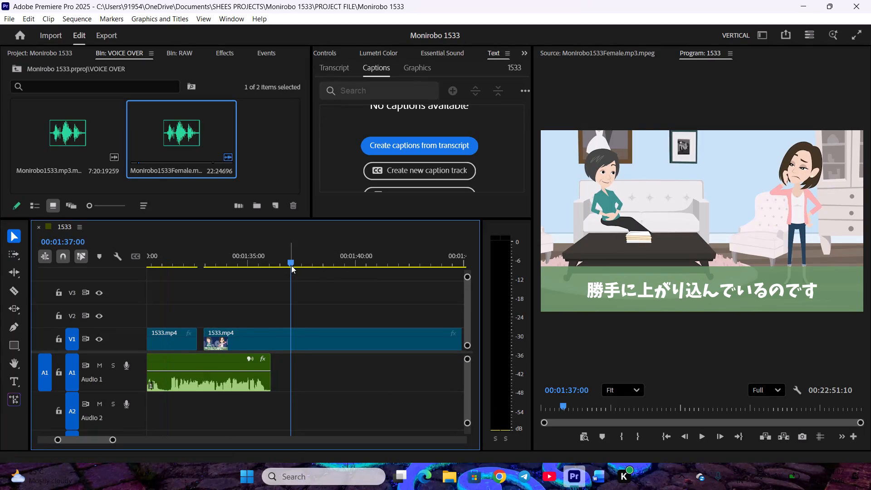
{"action": "key", "text": "space"}
{"action": "scroll", "coordinate": [314, 281], "scroll_direction": "down", "scroll_amount": 2}
{"action": "left_click_drag", "start_coordinate": [270, 256], "coordinate": [263, 260]}
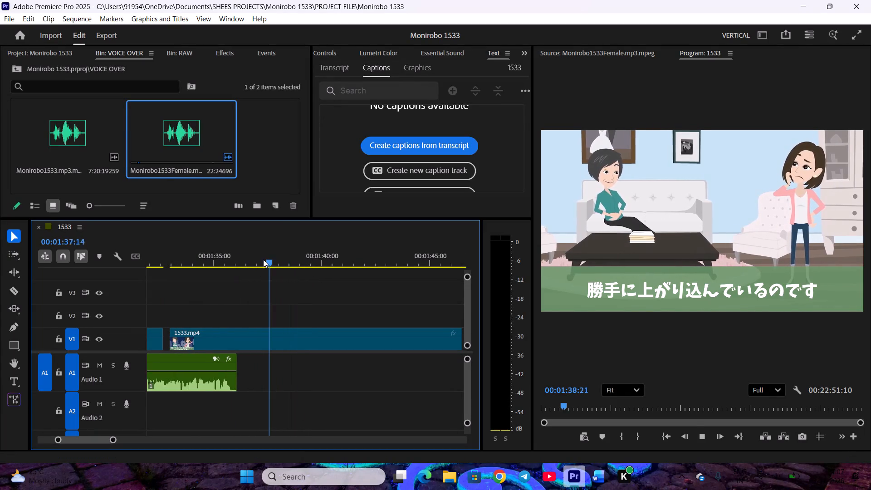
{"action": "left_click_drag", "start_coordinate": [263, 260], "coordinate": [335, 285]}
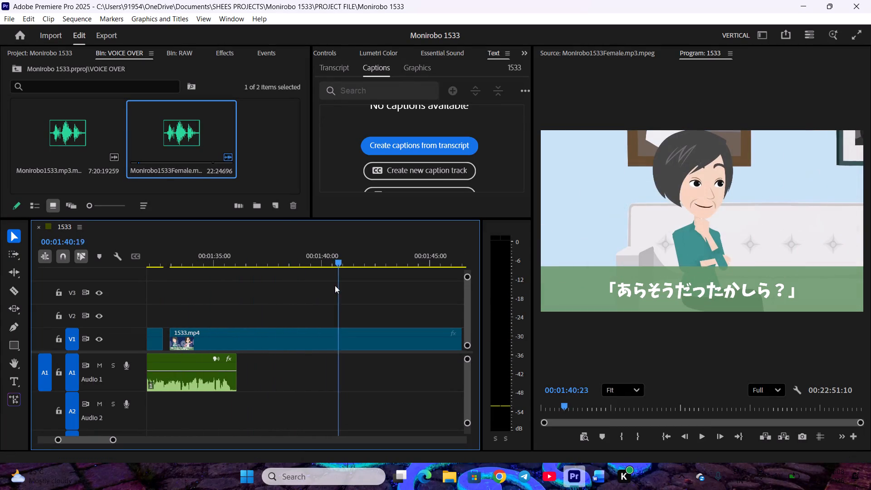
{"action": "left_click_drag", "start_coordinate": [335, 285], "coordinate": [311, 289]}
{"action": "scroll", "coordinate": [599, 409], "scroll_direction": "up", "scroll_amount": 4}
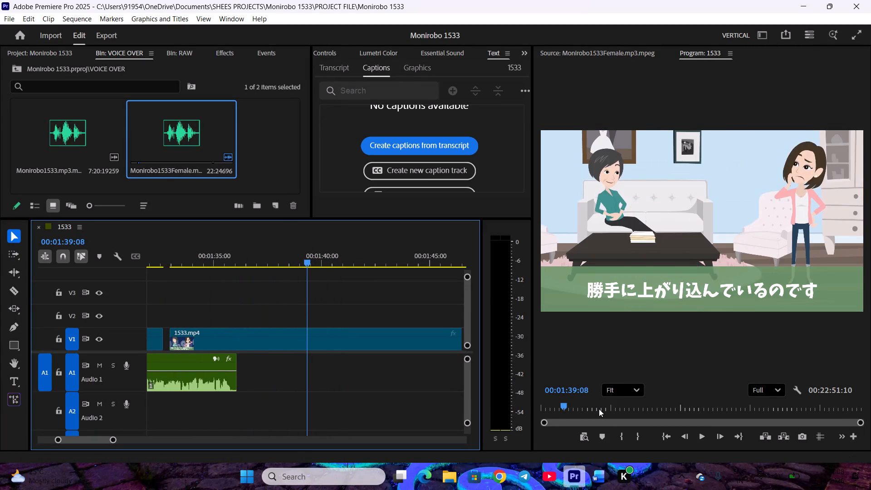
{"action": "key", "text": "c"}
{"action": "key", "text": "space"}
Review how the key-exchange scene and sofa scene on V1 line up with the voice-over between about 00:01:25 and 00:01:40.
{"action": "scroll", "coordinate": [332, 319], "scroll_direction": "up", "scroll_amount": 3}
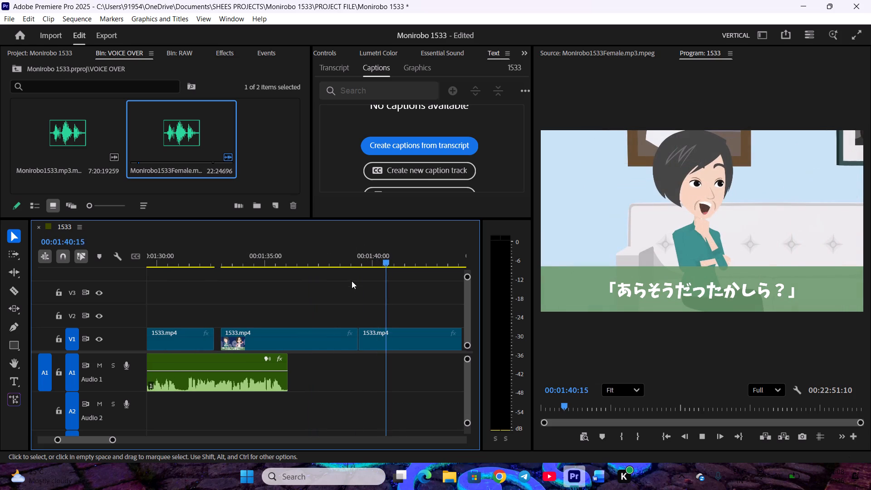
{"action": "left_click_drag", "start_coordinate": [347, 257], "coordinate": [365, 271]}
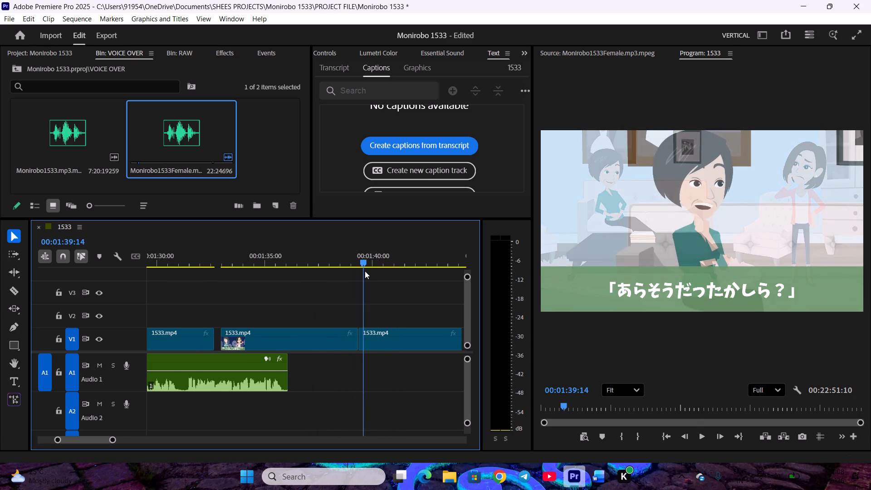
{"action": "left_click_drag", "start_coordinate": [365, 271], "coordinate": [361, 271]}
{"action": "scroll", "coordinate": [340, 309], "scroll_direction": "up", "scroll_amount": 6}
{"action": "left_click_drag", "start_coordinate": [287, 256], "coordinate": [285, 267]}
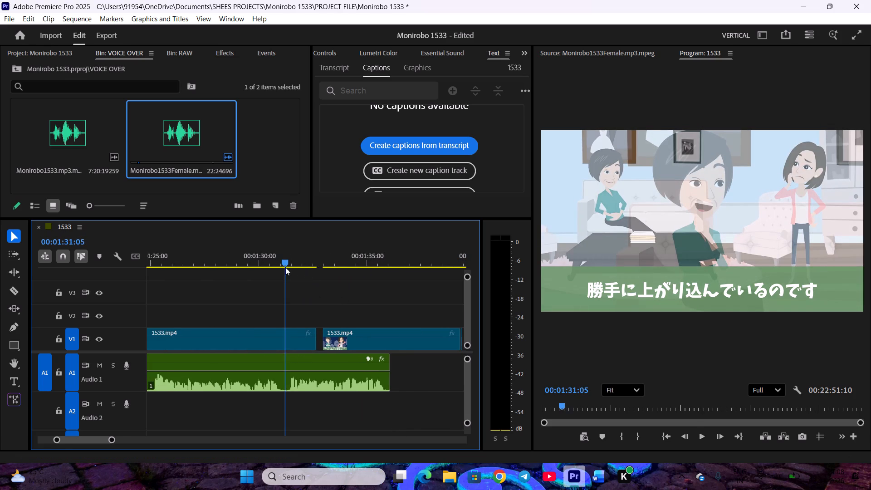
{"action": "left_click_drag", "start_coordinate": [285, 267], "coordinate": [242, 276]}
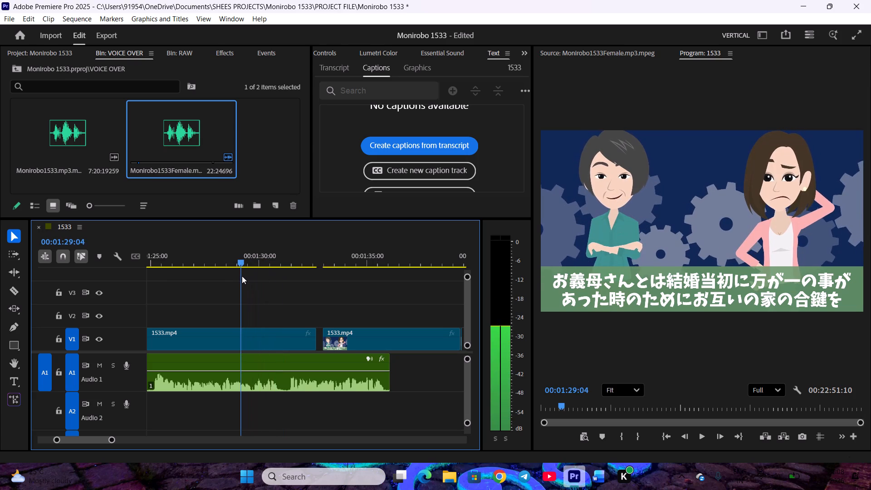
{"action": "left_click_drag", "start_coordinate": [242, 276], "coordinate": [241, 276]}
{"action": "scroll", "coordinate": [275, 316], "scroll_direction": "up", "scroll_amount": 4}
{"action": "left_click", "coordinate": [235, 265]}
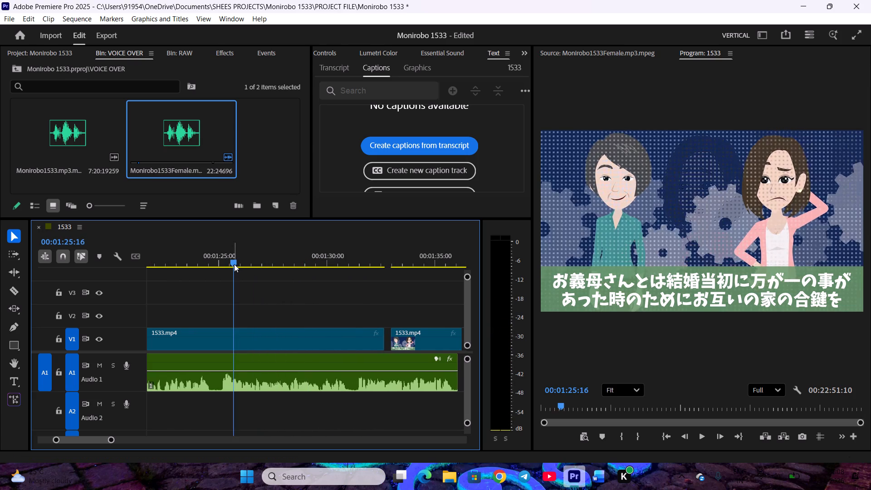
{"action": "key", "text": "space"}
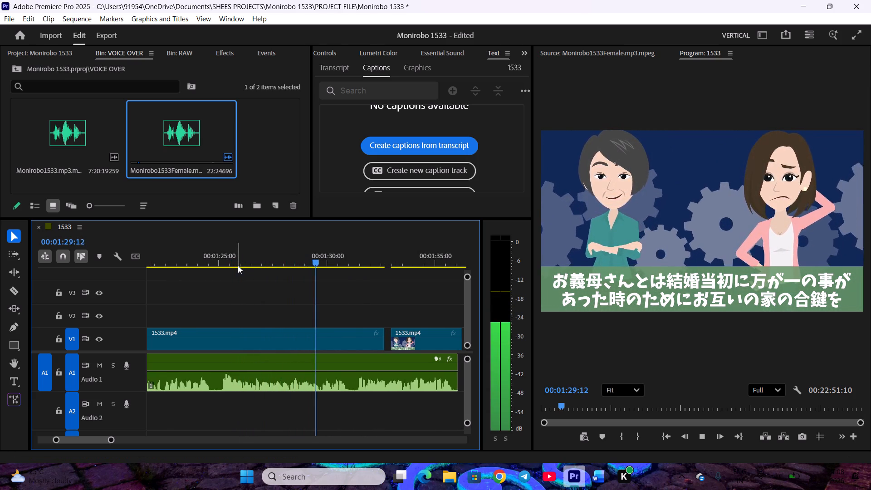
{"action": "key", "text": "space"}
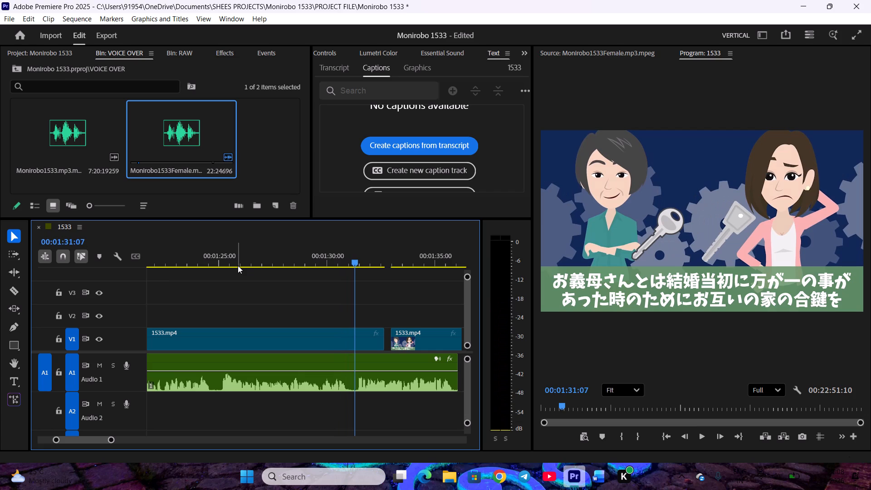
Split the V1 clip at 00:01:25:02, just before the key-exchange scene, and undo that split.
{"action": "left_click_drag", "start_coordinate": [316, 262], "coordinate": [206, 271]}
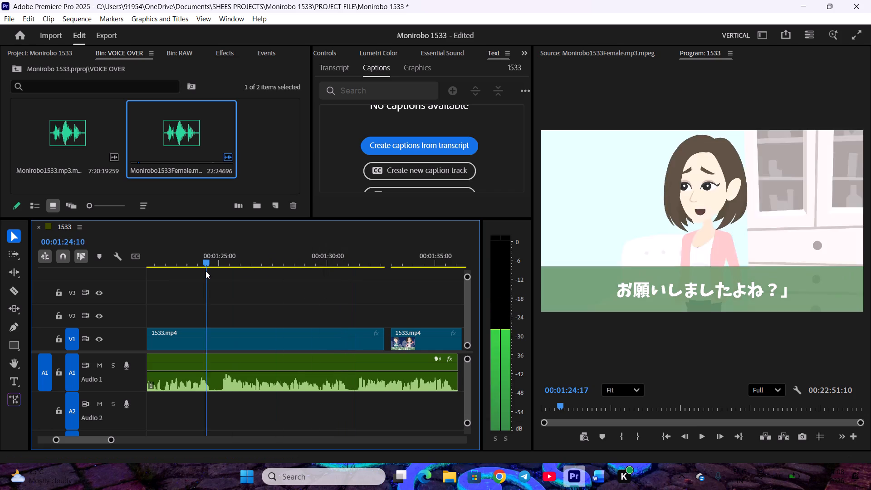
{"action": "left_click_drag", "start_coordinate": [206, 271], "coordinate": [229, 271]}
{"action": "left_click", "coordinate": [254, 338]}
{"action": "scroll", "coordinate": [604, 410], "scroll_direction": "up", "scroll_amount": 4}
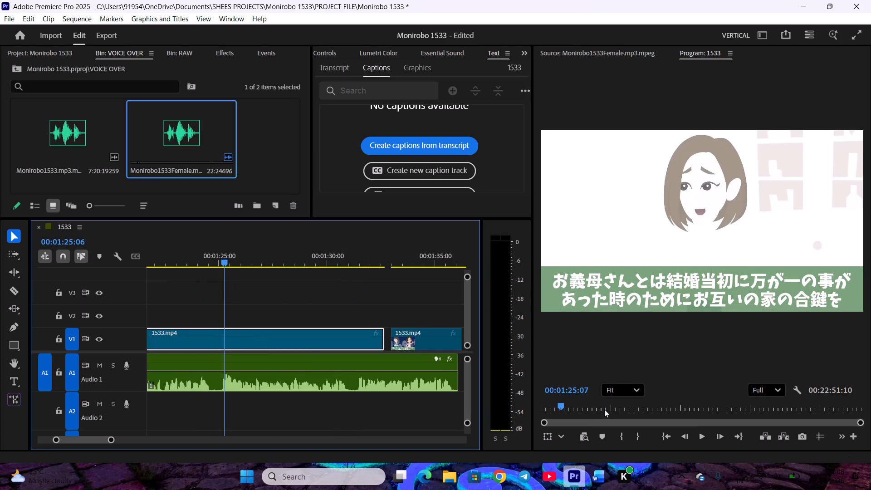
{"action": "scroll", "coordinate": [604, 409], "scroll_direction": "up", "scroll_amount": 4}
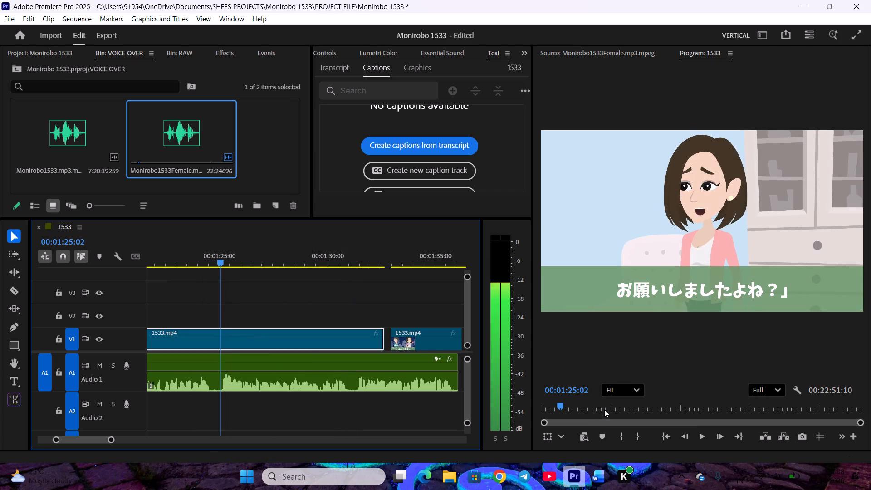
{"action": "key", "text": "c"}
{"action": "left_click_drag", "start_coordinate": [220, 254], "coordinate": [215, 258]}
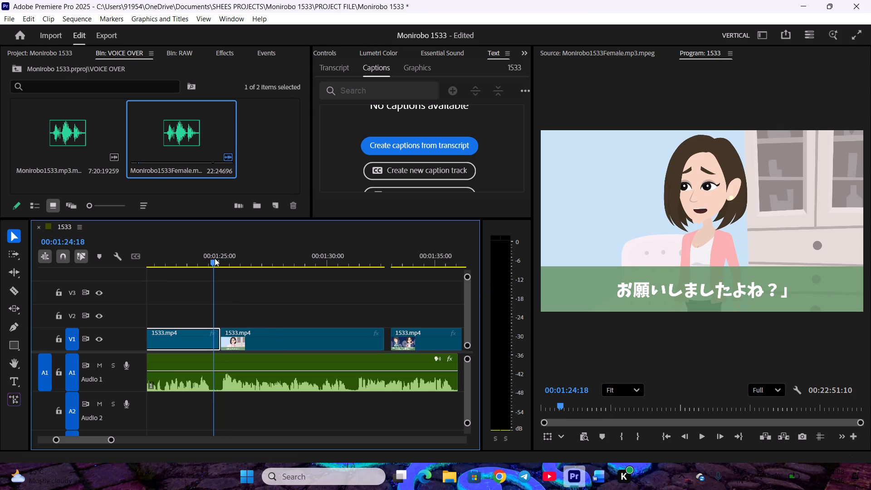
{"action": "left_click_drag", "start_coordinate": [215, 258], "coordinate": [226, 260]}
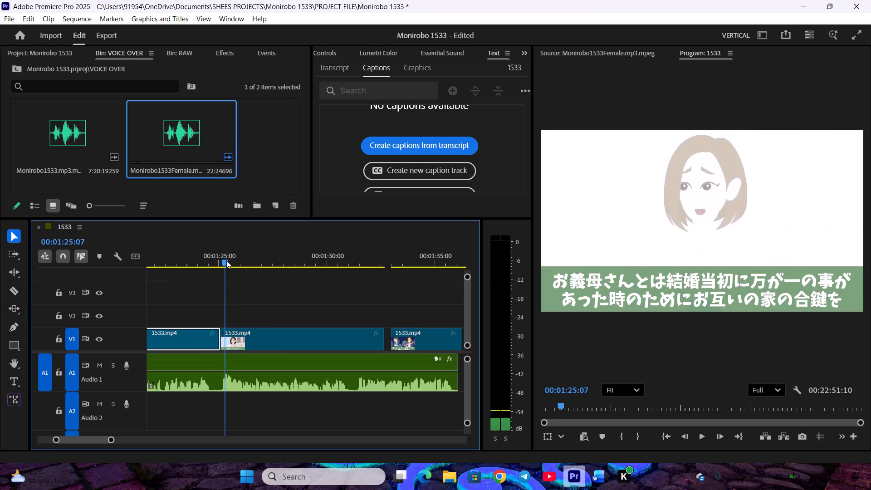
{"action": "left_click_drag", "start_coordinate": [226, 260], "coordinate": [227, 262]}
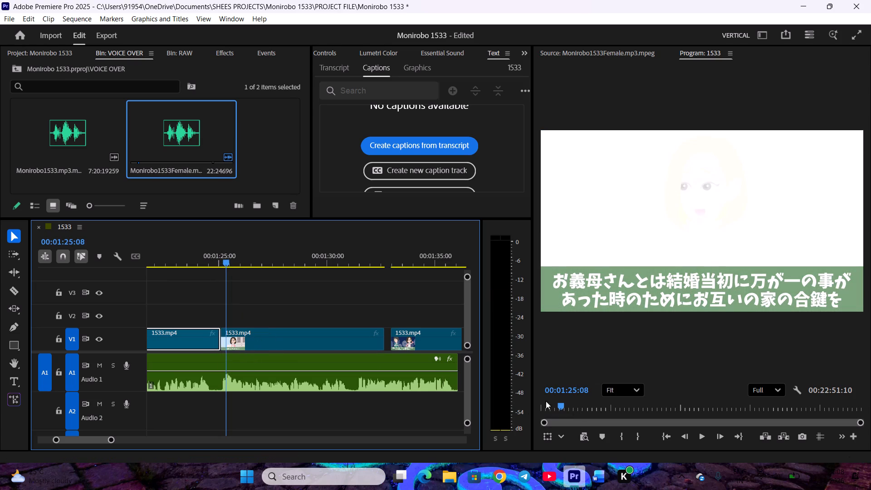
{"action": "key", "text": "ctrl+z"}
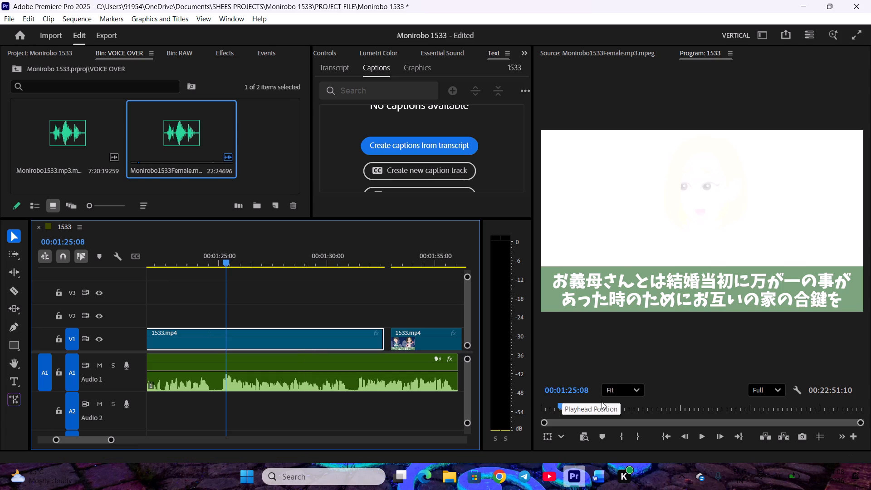
Split the V1 clip at 00:01:25:10, at the transition into the key-exchange scene.
{"action": "scroll", "coordinate": [622, 402], "scroll_direction": "down", "scroll_amount": 4}
{"action": "scroll", "coordinate": [622, 402], "scroll_direction": "up", "scroll_amount": 2}
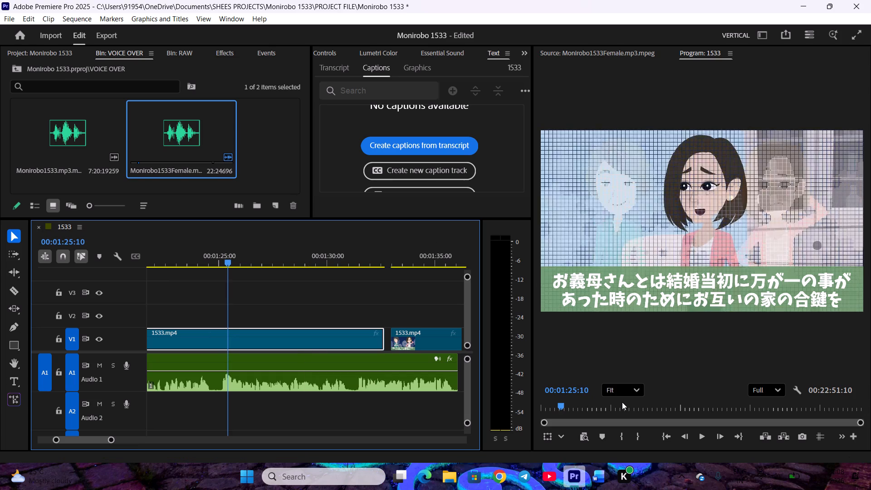
{"action": "scroll", "coordinate": [622, 402], "scroll_direction": "up", "scroll_amount": 2}
{"action": "scroll", "coordinate": [622, 402], "scroll_direction": "down", "scroll_amount": 2}
{"action": "key", "text": "c"}
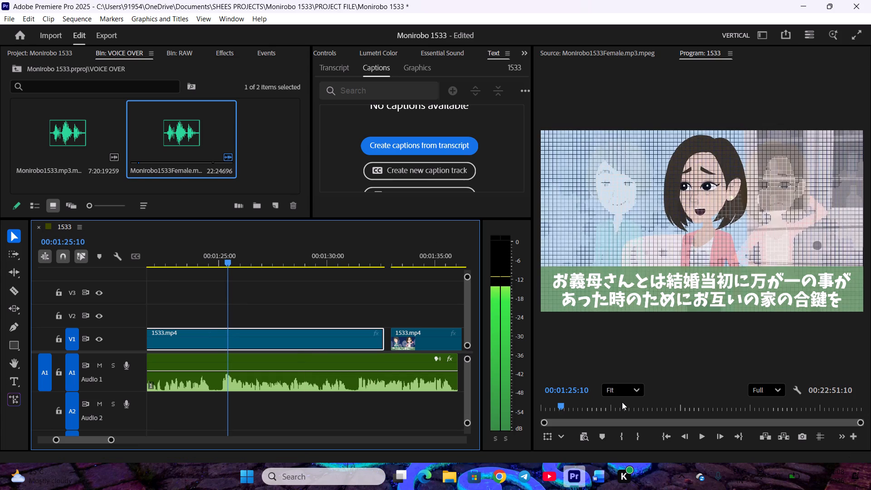
Move the key-exchange clip on V1 earlier so it starts at about 00:01:24:18, and play it against the voice-over.
{"action": "left_click_drag", "start_coordinate": [216, 258], "coordinate": [214, 262]}
{"action": "left_click_drag", "start_coordinate": [257, 339], "coordinate": [243, 342]}
{"action": "left_click", "coordinate": [254, 305]}
{"action": "key", "text": "space"}
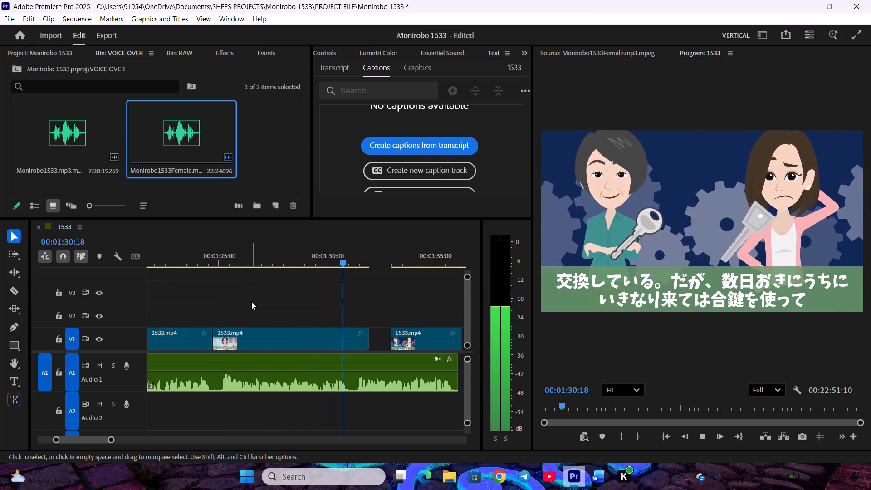
{"action": "key", "text": "space"}
Move the following sofa-scene clip on V1 earlier so it starts at 00:01:31:05, where the next voice-over phrase begins.
{"action": "left_click_drag", "start_coordinate": [358, 250], "coordinate": [353, 255]}
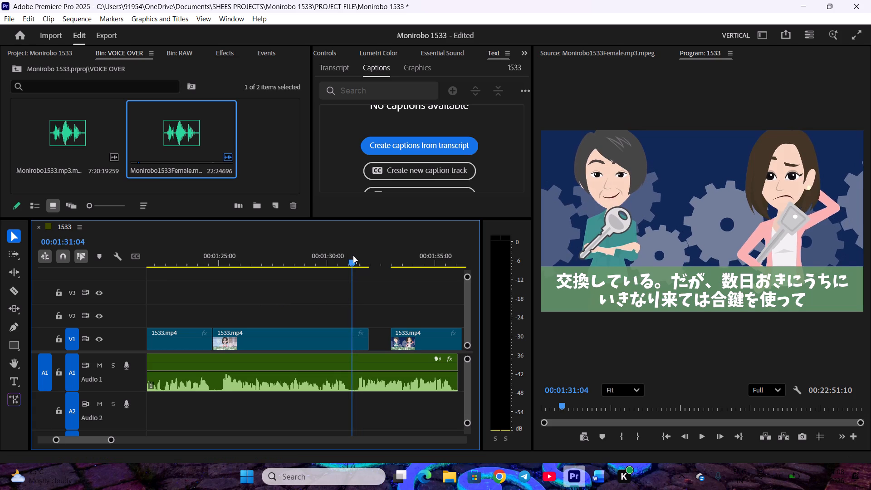
{"action": "left_click_drag", "start_coordinate": [353, 255], "coordinate": [353, 256]}
{"action": "left_click_drag", "start_coordinate": [424, 334], "coordinate": [381, 341]}
{"action": "left_click", "coordinate": [389, 288]}
{"action": "key", "text": "space"}
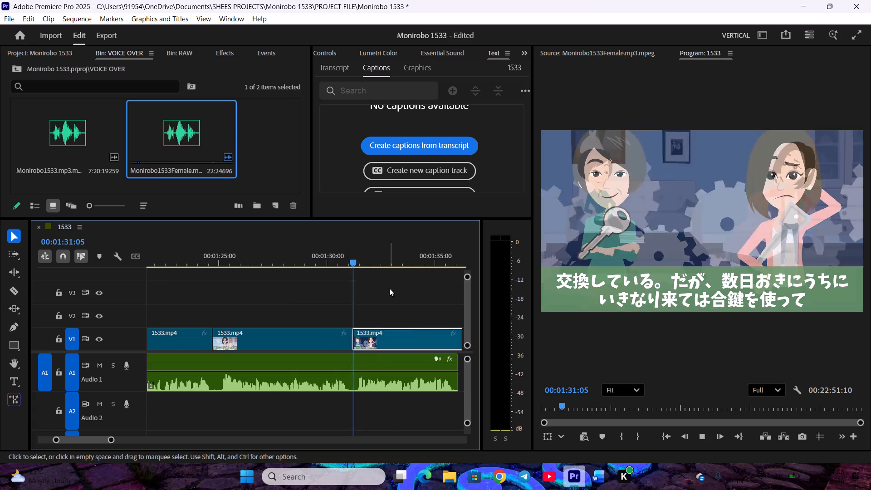
Trim the sofa-scene clip's end to the end of the A1 voice-over and ripple delete the gap after it.
{"action": "scroll", "coordinate": [385, 304], "scroll_direction": "down", "scroll_amount": 5}
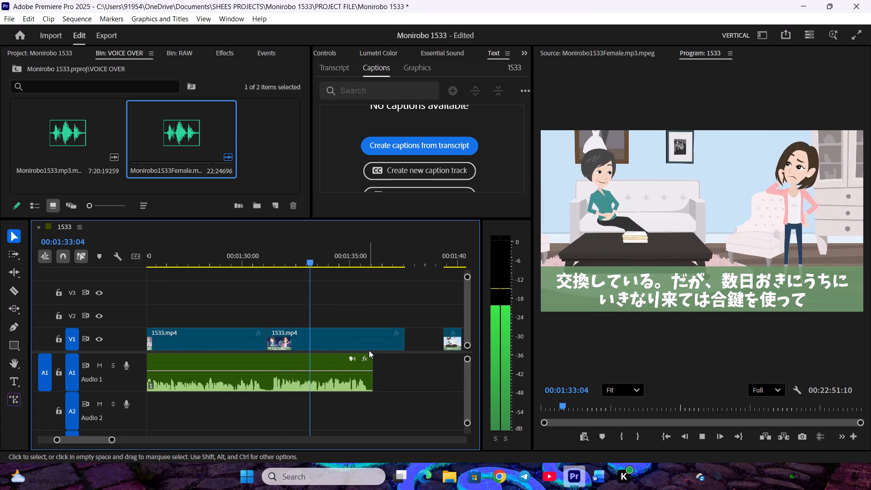
{"action": "scroll", "coordinate": [369, 350], "scroll_direction": "down", "scroll_amount": 4}
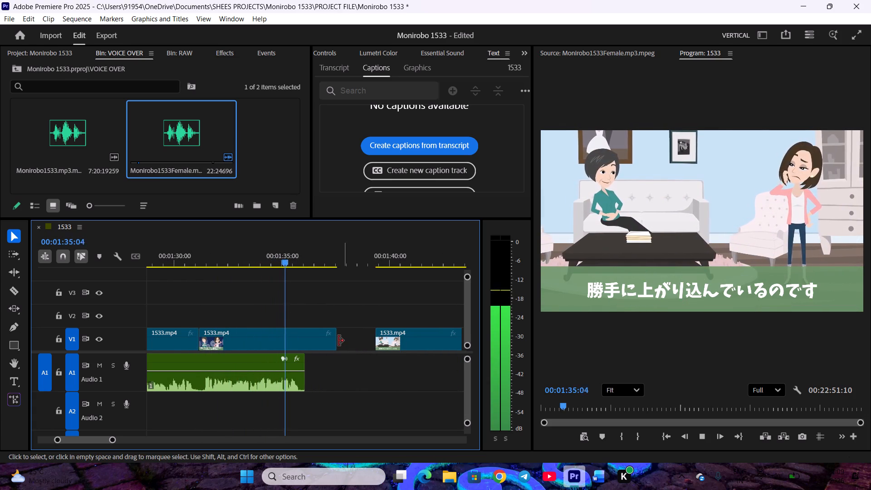
{"action": "left_click_drag", "start_coordinate": [338, 341], "coordinate": [303, 344]}
{"action": "key", "text": "space"}
{"action": "right_click", "coordinate": [324, 335]}
{"action": "left_click", "coordinate": [345, 343]}
{"action": "scroll", "coordinate": [345, 352], "scroll_direction": "down", "scroll_amount": 6}
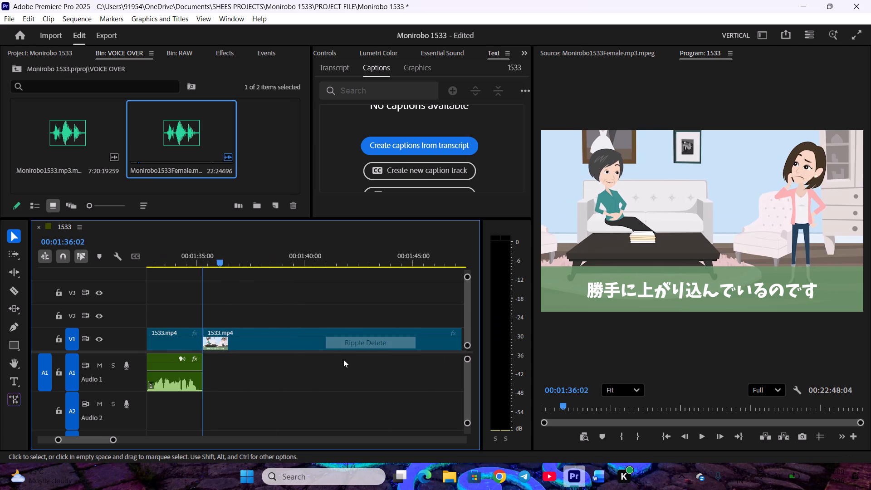
Split the V1 clip at about 00:01:38:20, where the mother-in-law close-up changes to the worried woman scene.
{"action": "key", "text": "space"}
{"action": "left_click_drag", "start_coordinate": [233, 253], "coordinate": [292, 261]}
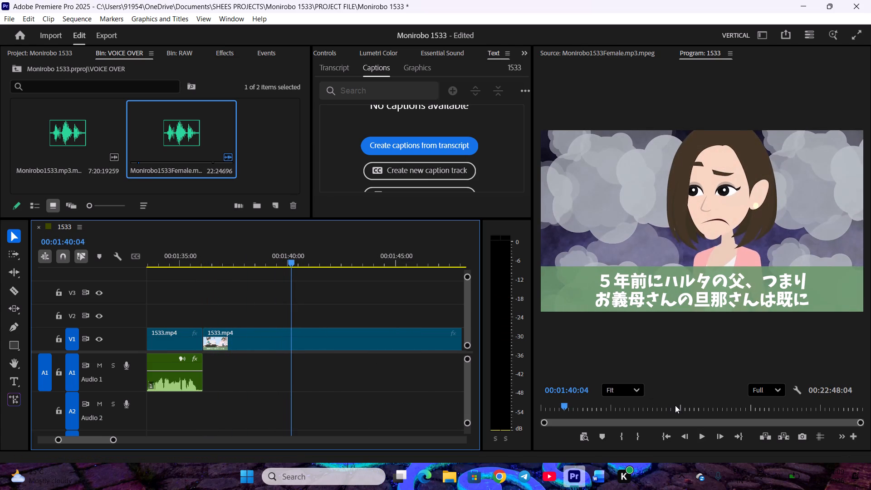
{"action": "scroll", "coordinate": [675, 406], "scroll_direction": "up", "scroll_amount": 20}
{"action": "scroll", "coordinate": [675, 406], "scroll_direction": "up", "scroll_amount": 11}
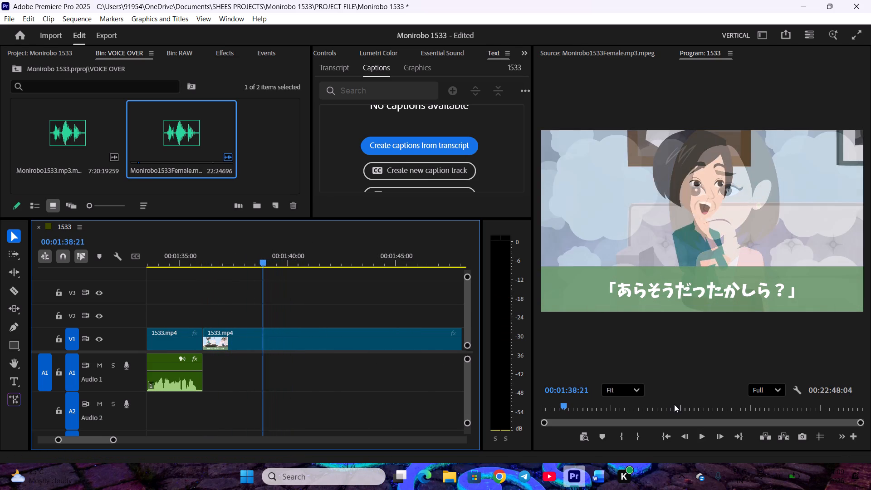
{"action": "scroll", "coordinate": [674, 404], "scroll_direction": "up", "scroll_amount": 1}
{"action": "key", "text": "c"}
{"action": "key", "text": "space"}
{"action": "left_click", "coordinate": [252, 260]}
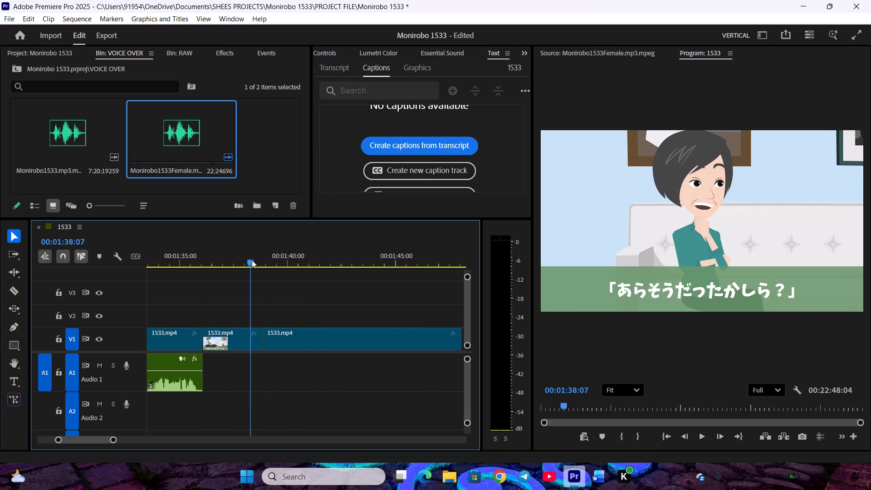
Save the Monirobo 1533 project.
{"action": "key", "text": "ctrl+s"}
Place the Monirobo1533Female voice section from about 00:01:36 to 00:01:38:23 on A1, directly after the previous voice-over clip.
{"action": "double_click", "coordinate": [167, 144]}
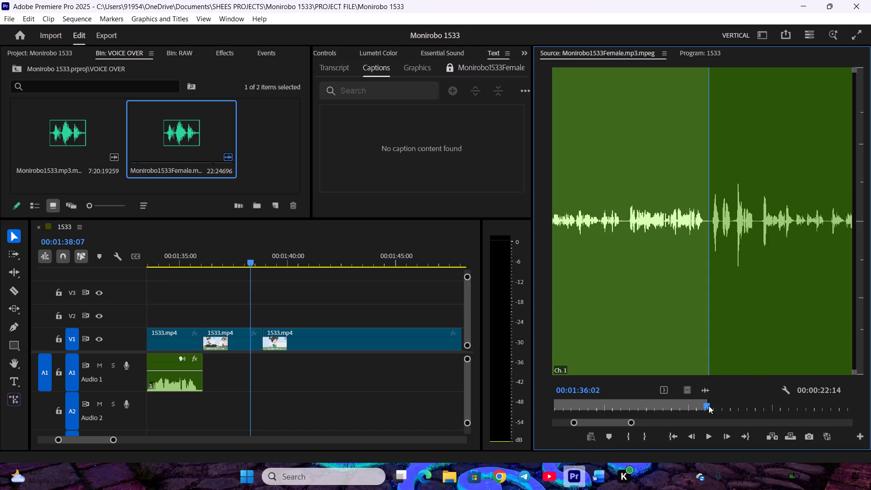
{"action": "key", "text": "space"}
{"action": "key", "text": "space"}
{"action": "scroll", "coordinate": [752, 403], "scroll_direction": "up", "scroll_amount": 8}
{"action": "key", "text": "i"}
{"action": "key", "text": "space"}
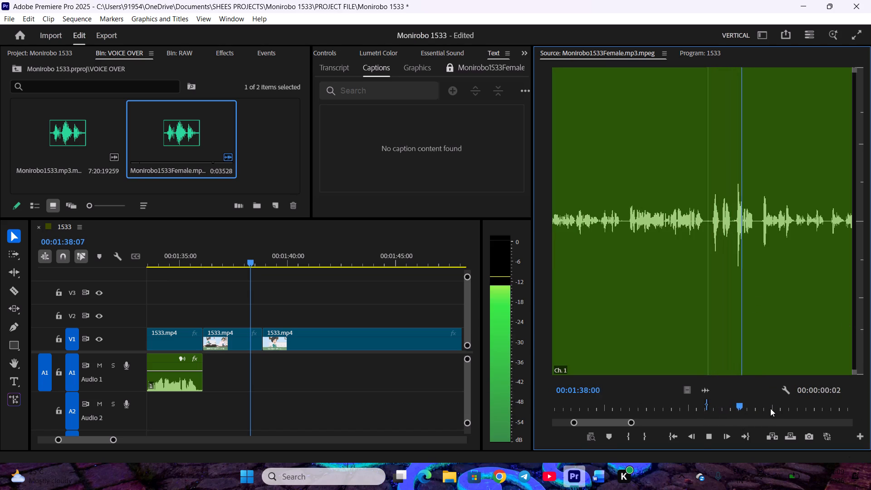
{"action": "key", "text": "space"}
{"action": "scroll", "coordinate": [764, 406], "scroll_direction": "up", "scroll_amount": 3}
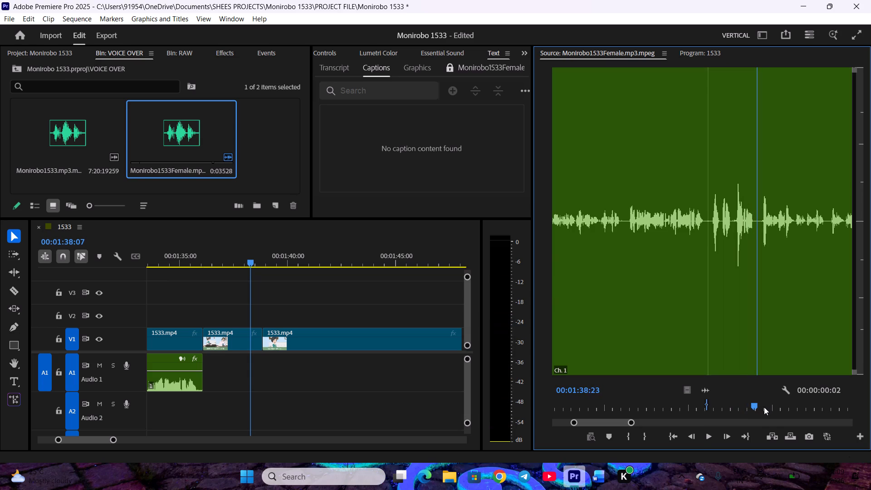
{"action": "key", "text": "o"}
{"action": "left_click_drag", "start_coordinate": [703, 389], "coordinate": [204, 368]}
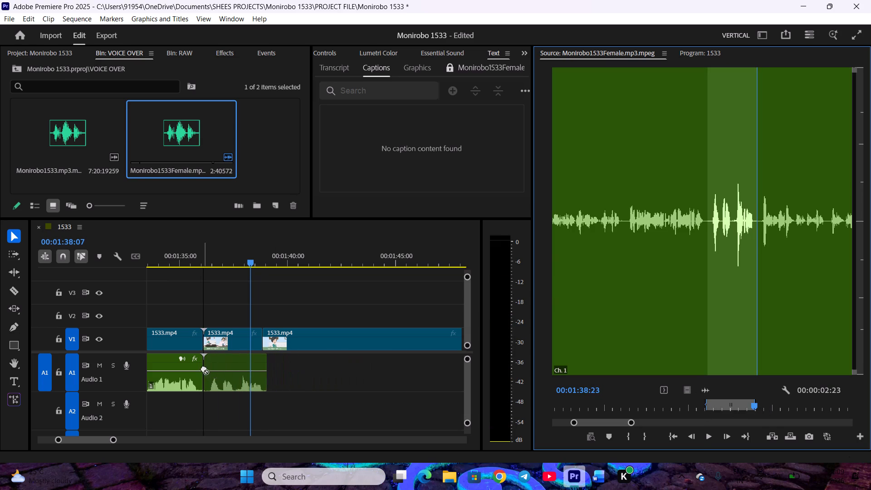
{"action": "left_click_drag", "start_coordinate": [204, 368], "coordinate": [203, 368]}
Shift all V1 clips from the worried woman scene onward about 3 seconds later, leaving a gap after the mother-in-law clip.
{"action": "left_click", "coordinate": [10, 253]}
{"action": "left_click_drag", "start_coordinate": [304, 339], "coordinate": [369, 340]}
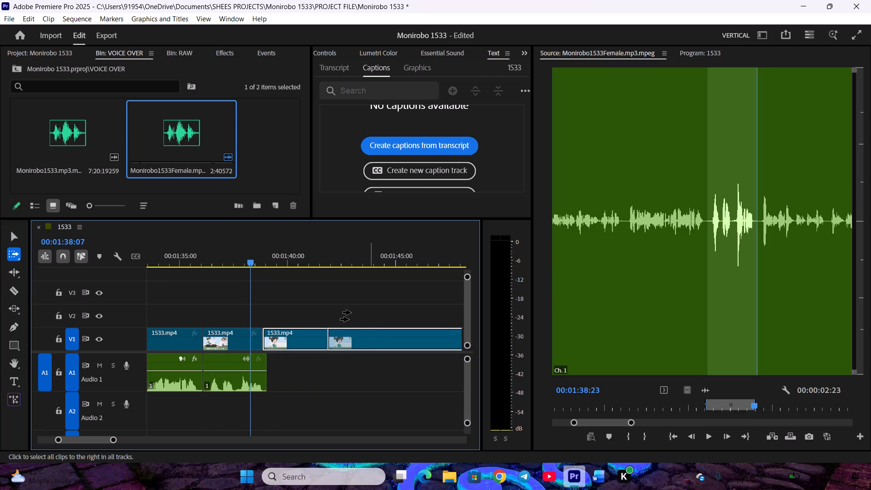
{"action": "key", "text": "v"}
{"action": "left_click", "coordinate": [333, 299]}
Switch to the Word script and read the lines following the mother-in-law's "Oh, did you? I don't recall.".
{"action": "left_click", "coordinate": [607, 481]}
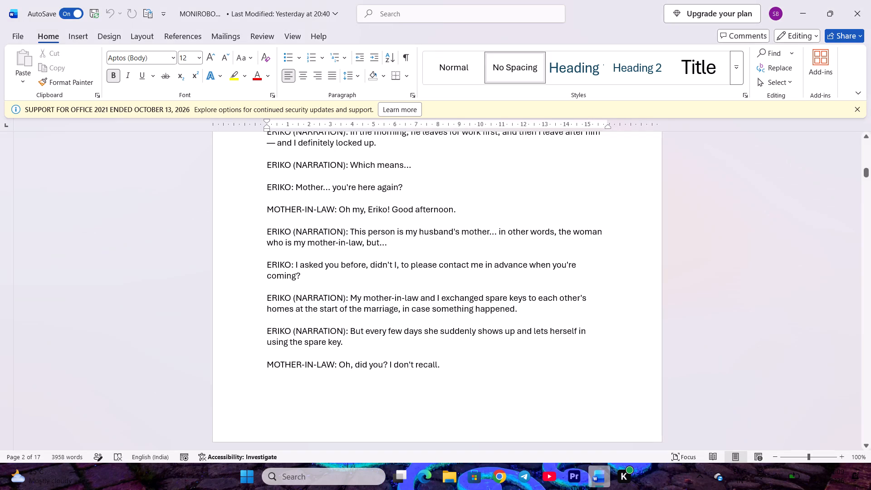
{"action": "scroll", "coordinate": [477, 345], "scroll_direction": "down", "scroll_amount": 12}
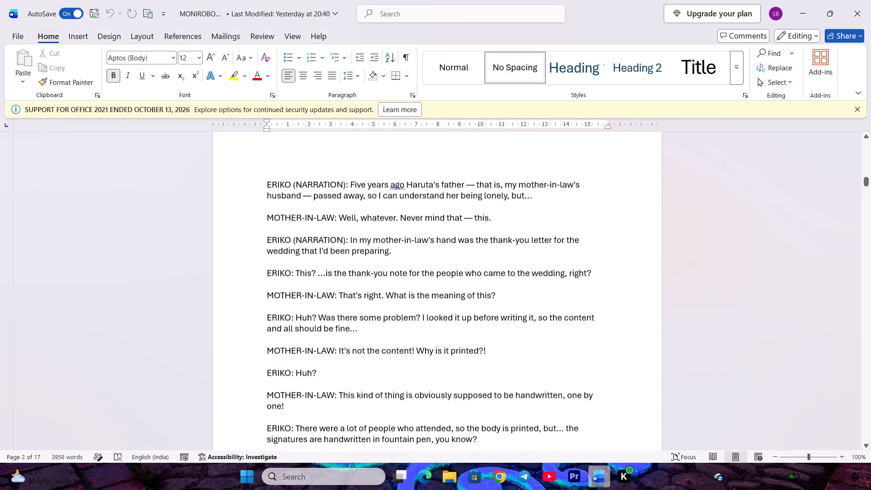
{"action": "scroll", "coordinate": [433, 345], "scroll_direction": "down", "scroll_amount": 2}
{"action": "left_click", "coordinate": [431, 342]}
{"action": "scroll", "coordinate": [431, 342], "scroll_direction": "up", "scroll_amount": 2}
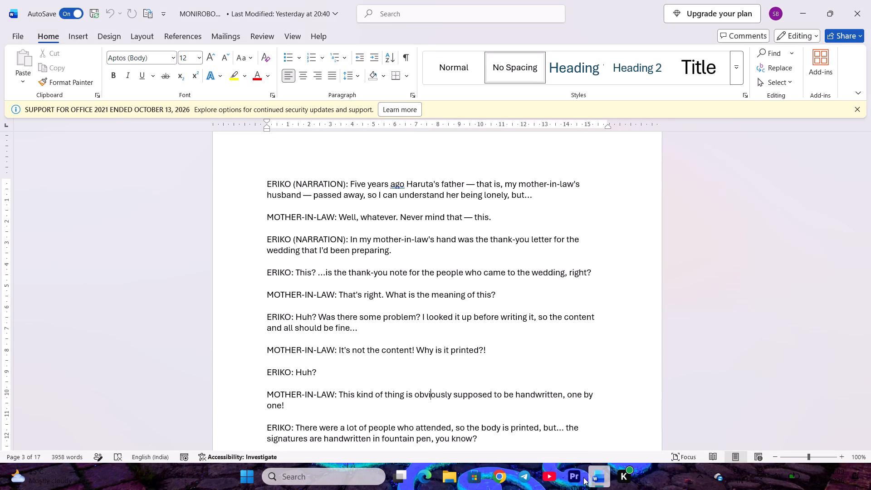
{"action": "left_click", "coordinate": [576, 479]}
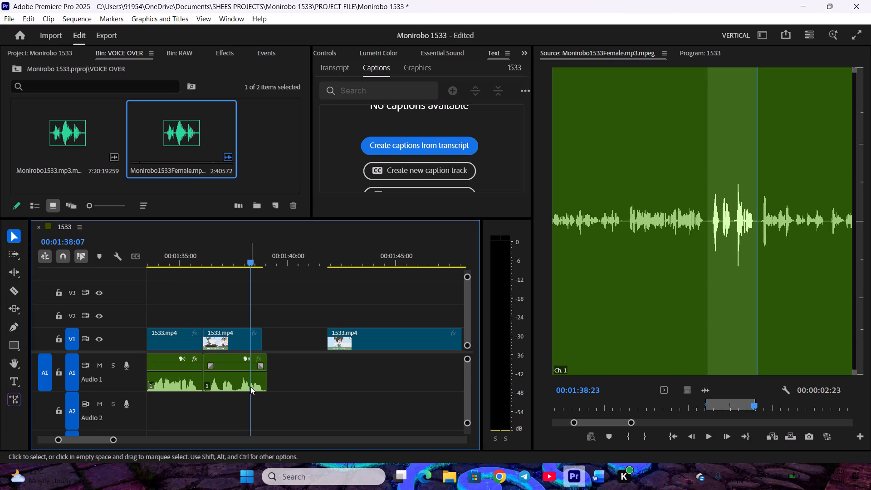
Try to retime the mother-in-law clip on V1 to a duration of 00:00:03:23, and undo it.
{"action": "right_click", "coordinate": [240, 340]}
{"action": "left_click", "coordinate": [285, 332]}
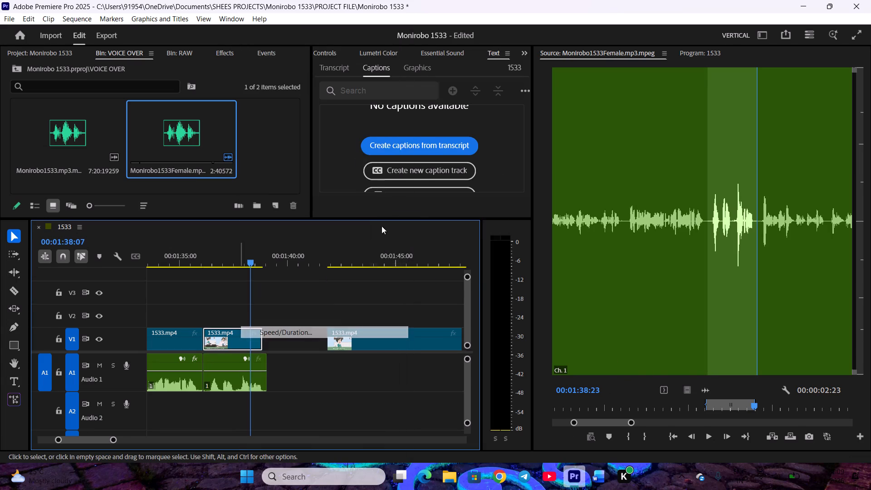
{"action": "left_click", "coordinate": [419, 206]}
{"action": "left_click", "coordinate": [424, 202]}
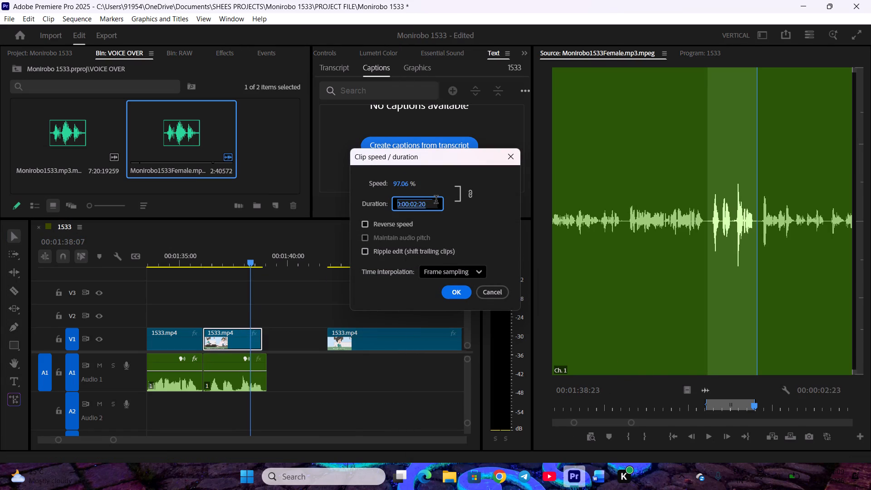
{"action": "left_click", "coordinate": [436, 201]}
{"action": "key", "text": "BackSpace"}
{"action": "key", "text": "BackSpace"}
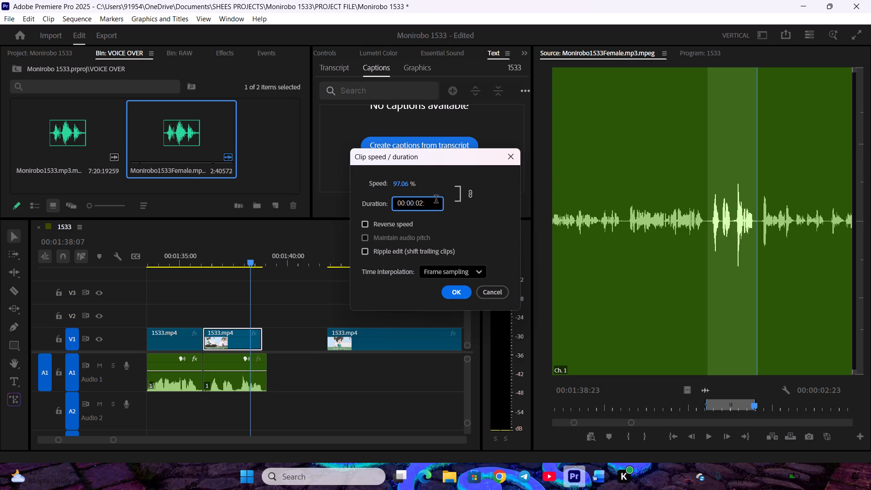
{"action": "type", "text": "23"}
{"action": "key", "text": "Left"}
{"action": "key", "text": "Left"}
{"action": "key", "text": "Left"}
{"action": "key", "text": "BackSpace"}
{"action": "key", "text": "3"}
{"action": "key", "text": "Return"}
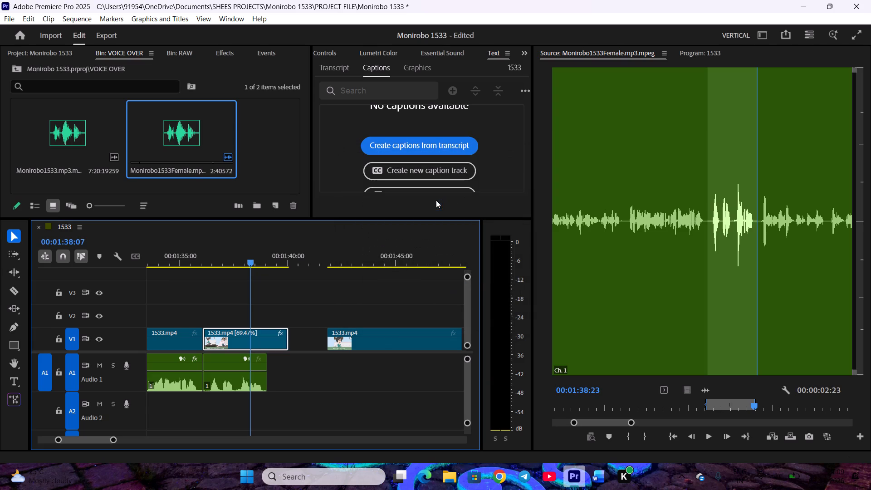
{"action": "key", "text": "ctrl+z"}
Set the duration of the mother-in-law clip on V1 to 00:00:02:23 and check the playback.
{"action": "right_click", "coordinate": [237, 328]}
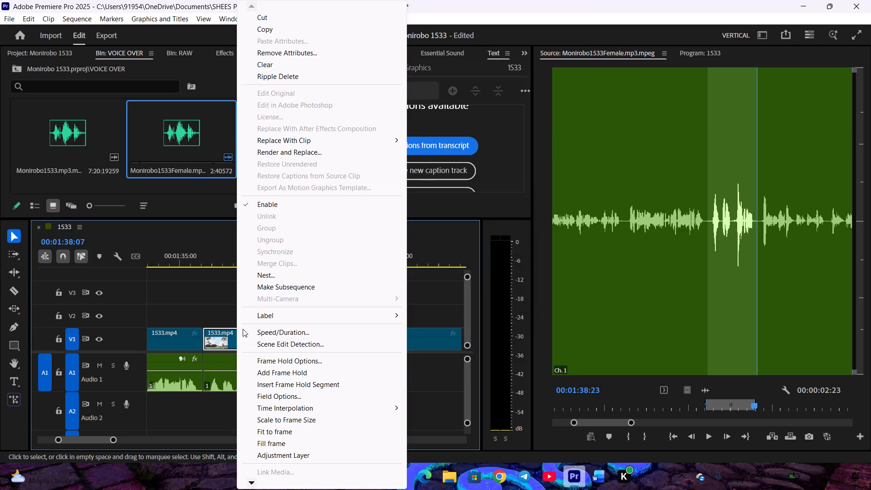
{"action": "left_click", "coordinate": [283, 333]}
{"action": "left_click", "coordinate": [422, 201]}
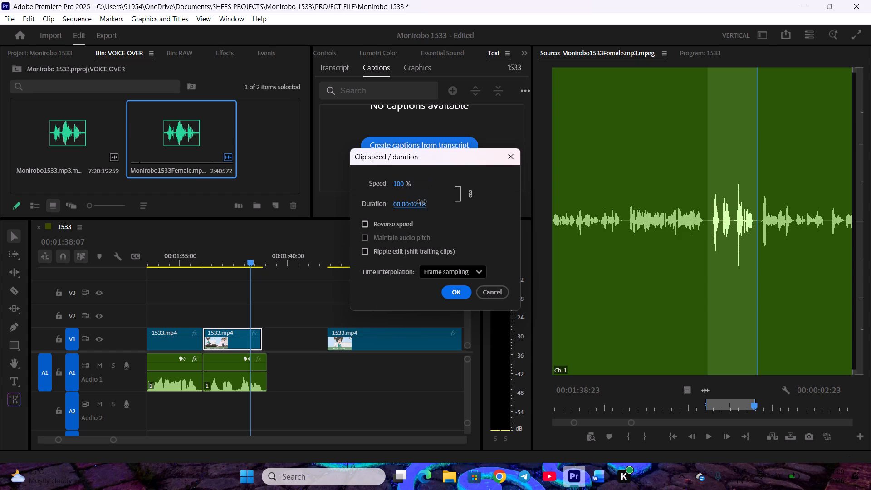
{"action": "double_click", "coordinate": [432, 197]}
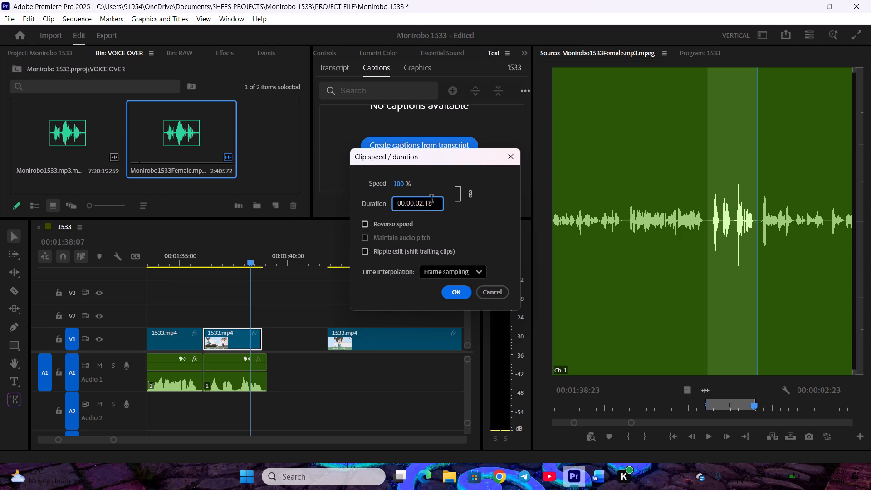
{"action": "key", "text": "BackSpace"}
{"action": "key", "text": "BackSpace"}
{"action": "type", "text": "23"}
{"action": "key", "text": "Return"}
{"action": "key", "text": "space"}
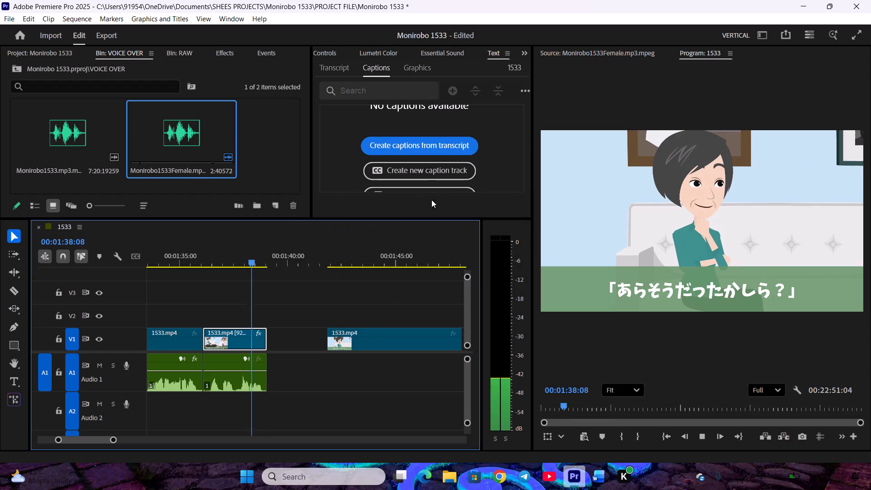
{"action": "key", "text": "space"}
Ripple delete the V1 gap between the mother-in-law clip and the worried woman clip.
{"action": "right_click", "coordinate": [298, 342]}
{"action": "left_click", "coordinate": [325, 343]}
Split the V1 clip at about 00:01:47:04, just before the worried woman scene dissolves to the mother-in-law.
{"action": "scroll", "coordinate": [318, 353], "scroll_direction": "down", "scroll_amount": 4}
{"action": "key", "text": "space"}
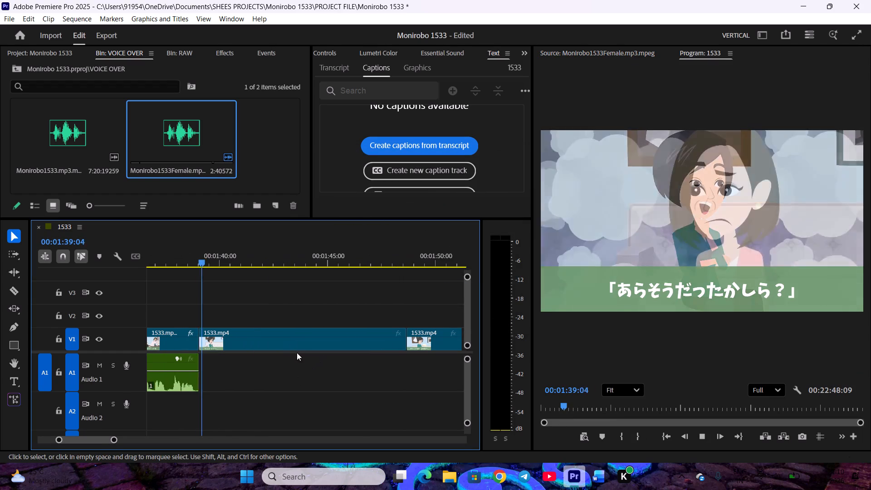
{"action": "left_click_drag", "start_coordinate": [250, 250], "coordinate": [409, 273]}
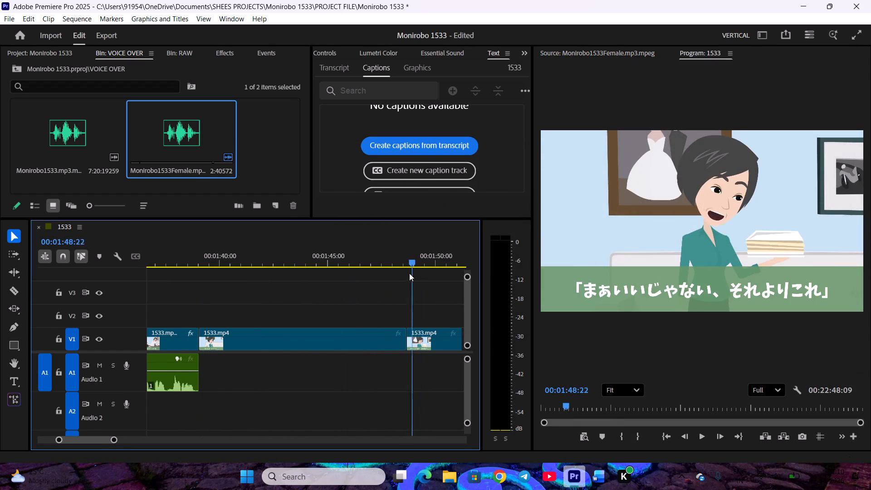
{"action": "left_click_drag", "start_coordinate": [409, 273], "coordinate": [373, 279]}
{"action": "scroll", "coordinate": [623, 401], "scroll_direction": "down", "scroll_amount": 8}
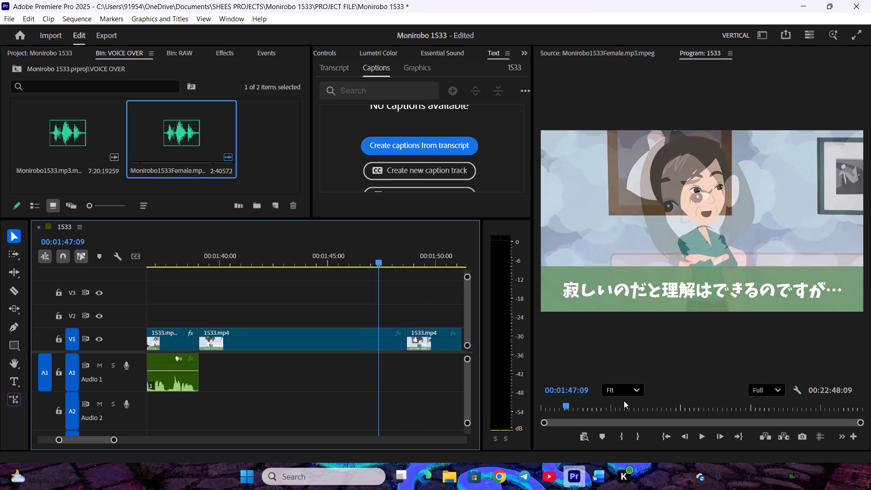
{"action": "scroll", "coordinate": [624, 401], "scroll_direction": "up", "scroll_amount": 5}
{"action": "key", "text": "c"}
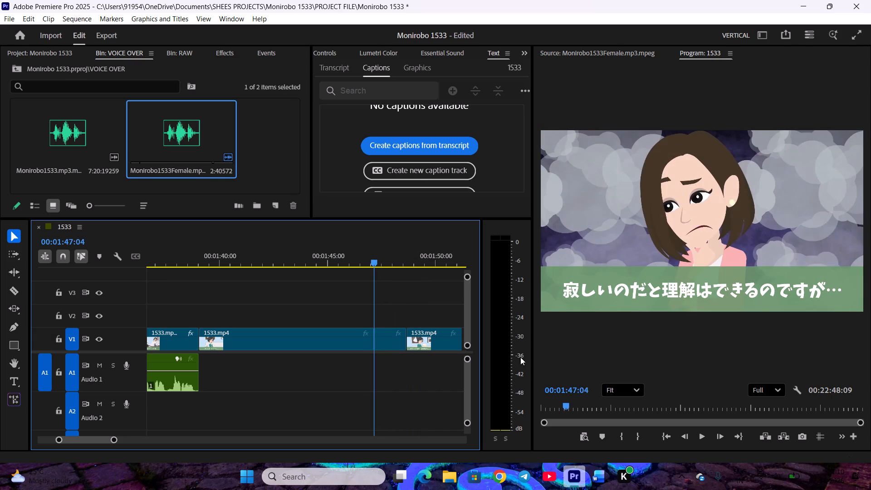
{"action": "key", "text": "space"}
{"action": "left_click", "coordinate": [330, 257]}
{"action": "scroll", "coordinate": [345, 276], "scroll_direction": "down", "scroll_amount": 1}
Save the Monirobo 1533 project.
{"action": "key", "text": "ctrl+s"}
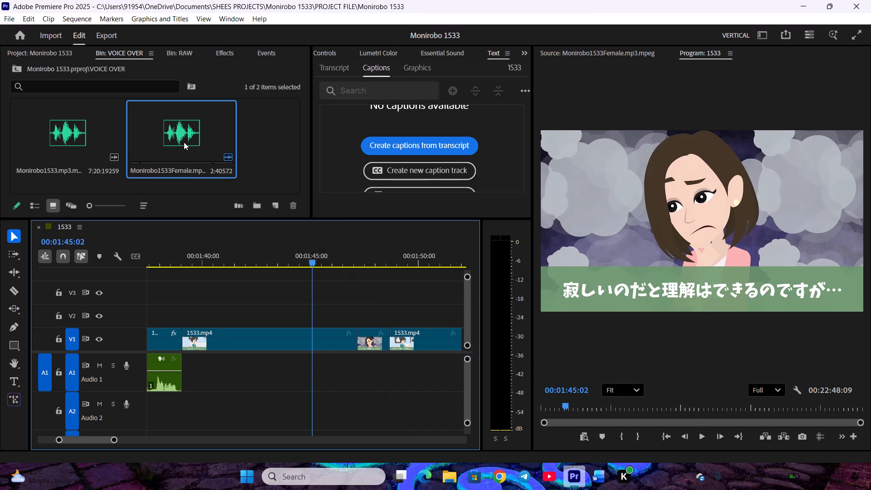
Place the Monirobo1533Female voice section from about 00:01:38:24 to 00:01:47:11 on A1, directly after the previous voice-over clip.
{"action": "double_click", "coordinate": [184, 142]}
{"action": "scroll", "coordinate": [668, 406], "scroll_direction": "down", "scroll_amount": 3}
{"action": "scroll", "coordinate": [669, 406], "scroll_direction": "up", "scroll_amount": 2}
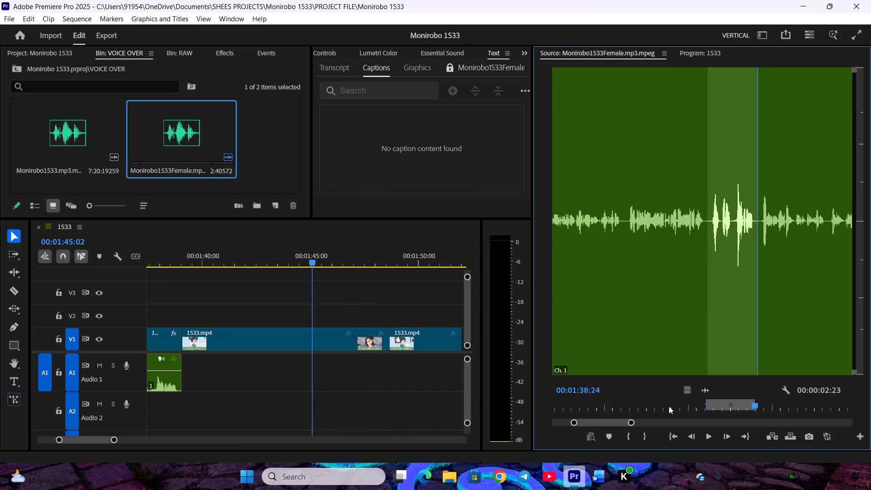
{"action": "key", "text": "i"}
{"action": "key", "text": "space"}
{"action": "left_click", "coordinate": [597, 478]}
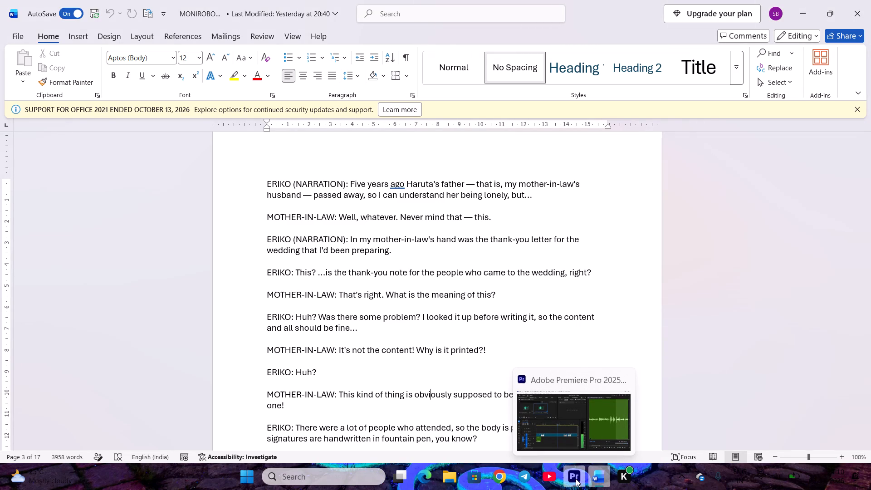
{"action": "left_click", "coordinate": [576, 479]}
{"action": "key", "text": "space"}
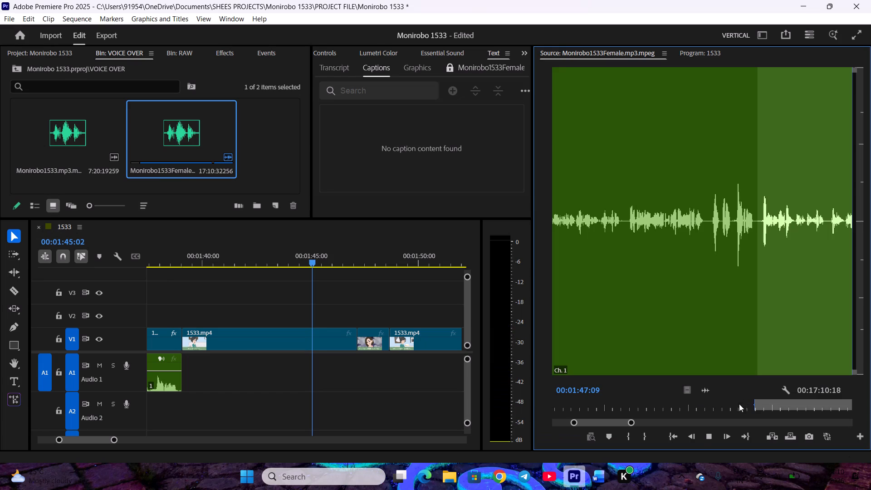
{"action": "scroll", "coordinate": [732, 404], "scroll_direction": "down", "scroll_amount": 2}
{"action": "key", "text": "o"}
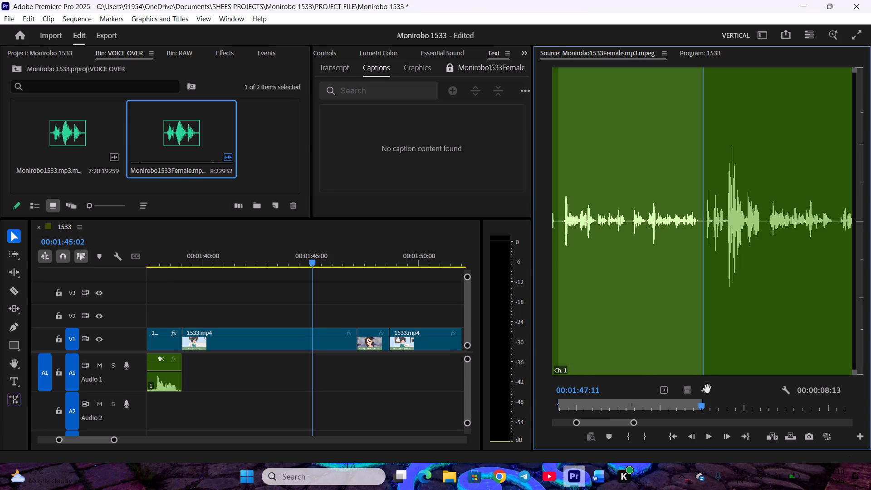
{"action": "left_click_drag", "start_coordinate": [707, 389], "coordinate": [180, 379]}
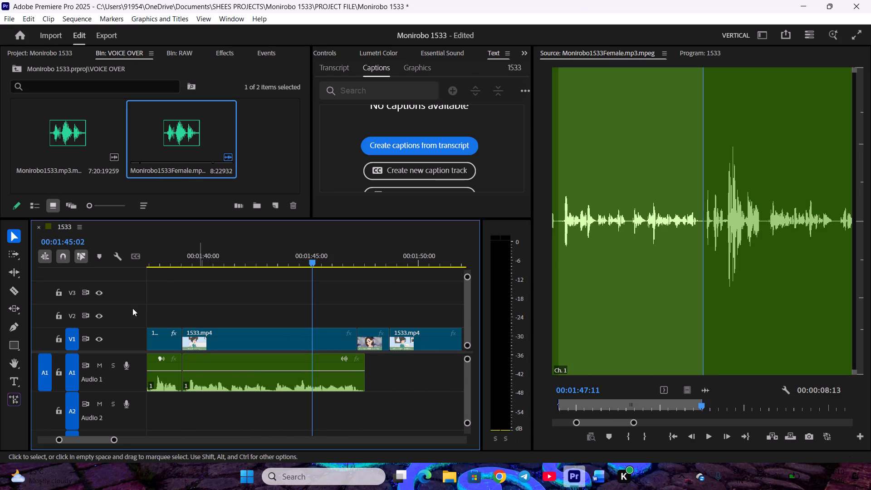
Shift all V1 clips after the 00:01:47:04 split about 1.5 seconds later, leaving a gap after the worried woman clip.
{"action": "left_click", "coordinate": [12, 255]}
{"action": "left_click_drag", "start_coordinate": [380, 342], "coordinate": [384, 342]}
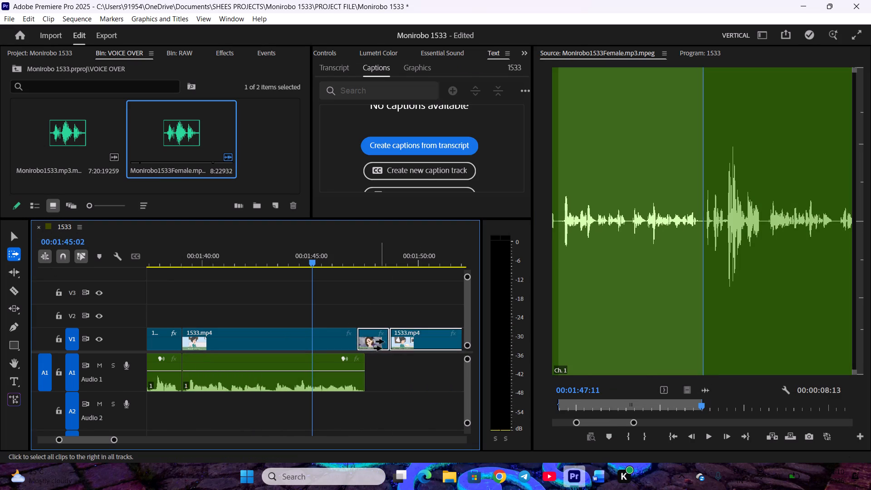
{"action": "left_click_drag", "start_coordinate": [384, 342], "coordinate": [411, 339]}
{"action": "key", "text": "v"}
{"action": "left_click", "coordinate": [350, 305]}
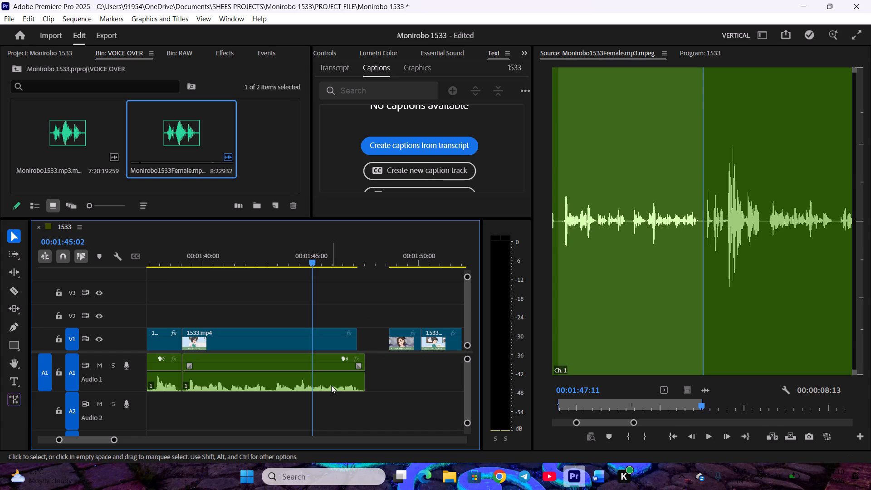
Set the duration of the worried woman clip on V1 to 00:00:08:12.
{"action": "right_click", "coordinate": [296, 343]}
{"action": "left_click", "coordinate": [338, 338]}
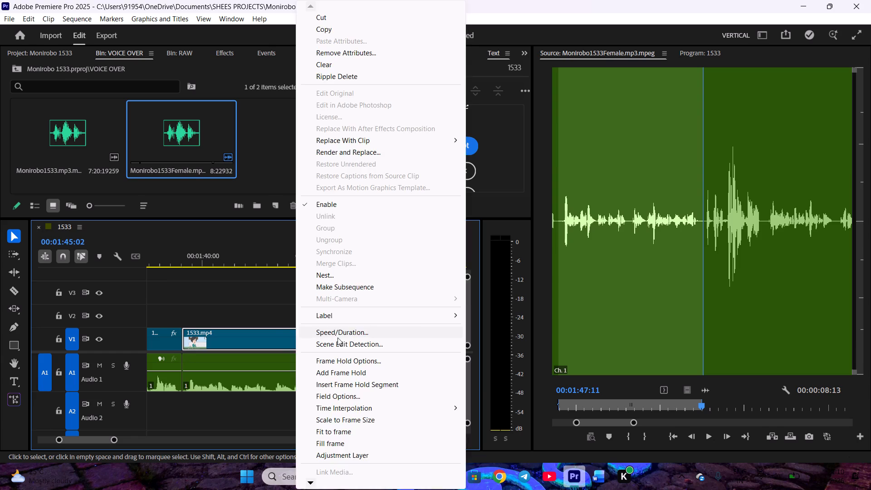
{"action": "left_click", "coordinate": [423, 200]}
{"action": "left_click", "coordinate": [434, 201]}
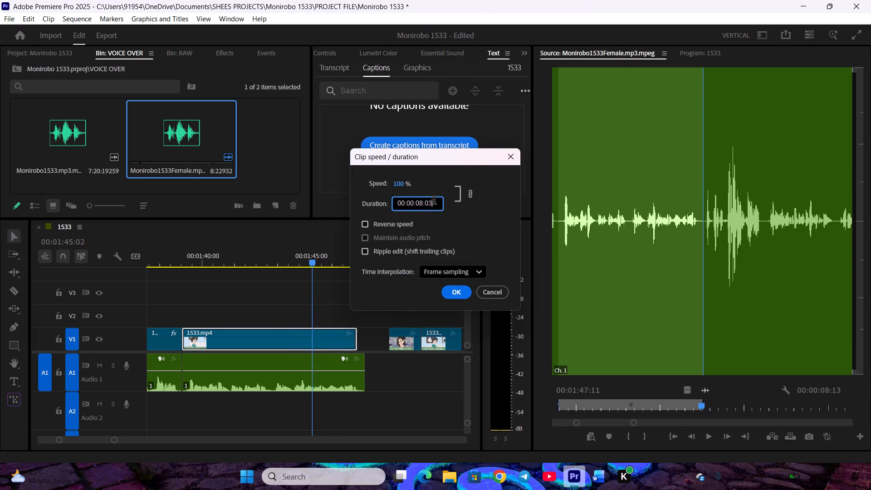
{"action": "key", "text": "BackSpace"}
{"action": "key", "text": "BackSpace"}
{"action": "type", "text": "12"}
{"action": "key", "text": "Return"}
Compare playback with the earlier dub from about 00:01:28:11 and adjust the worried woman voice-over's gain on A1 by 9 dB.
{"action": "scroll", "coordinate": [295, 338], "scroll_direction": "up", "scroll_amount": 6}
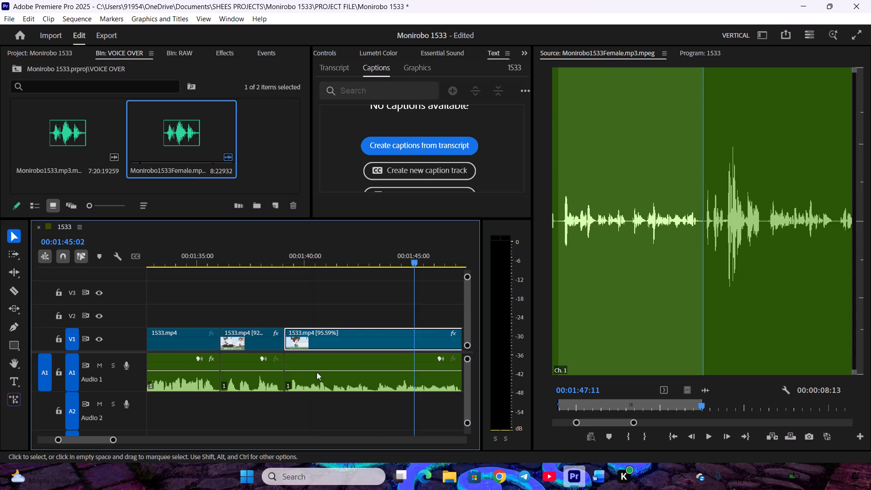
{"action": "scroll", "coordinate": [308, 380], "scroll_direction": "down", "scroll_amount": 4}
{"action": "scroll", "coordinate": [307, 383], "scroll_direction": "up", "scroll_amount": 13}
{"action": "left_click", "coordinate": [209, 259]}
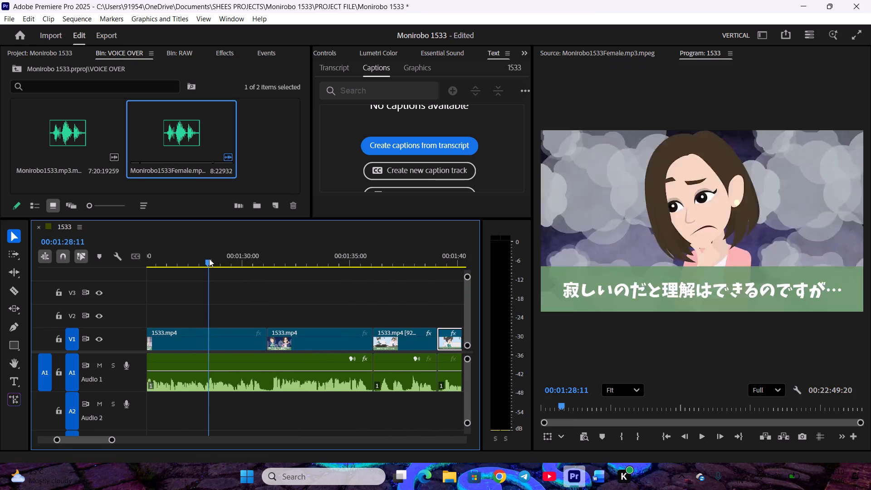
{"action": "key", "text": "space"}
{"action": "scroll", "coordinate": [326, 305], "scroll_direction": "down", "scroll_amount": 3}
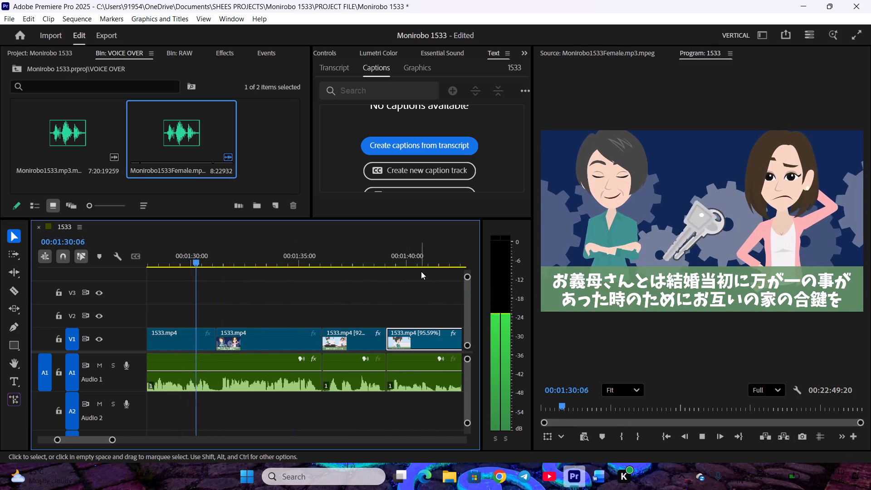
{"action": "left_click", "coordinate": [423, 263]}
{"action": "scroll", "coordinate": [430, 288], "scroll_direction": "down", "scroll_amount": 5}
{"action": "left_click", "coordinate": [392, 386]}
{"action": "key", "text": "g"}
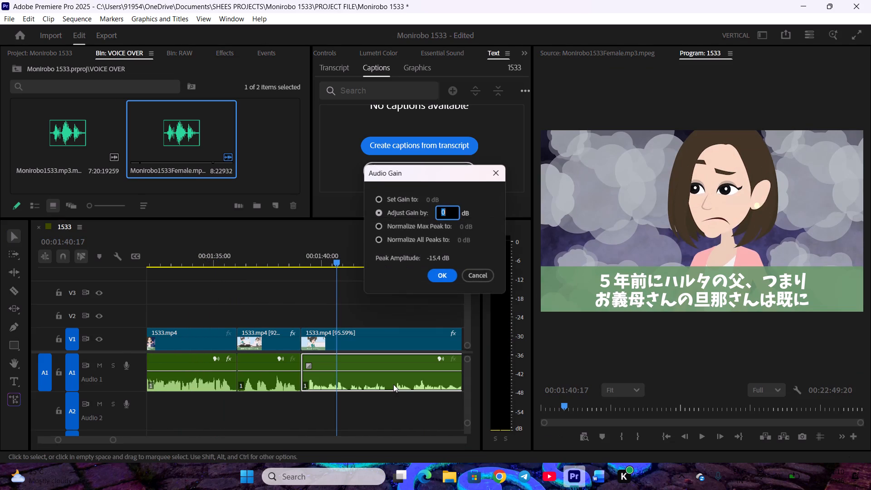
{"action": "key", "text": "9"}
{"action": "key", "text": "Return"}
{"action": "left_click", "coordinate": [391, 423]}
{"action": "key", "text": "space"}
Ripple delete the V1 gap after the retimed worried woman clip.
{"action": "scroll", "coordinate": [394, 407], "scroll_direction": "down", "scroll_amount": 5}
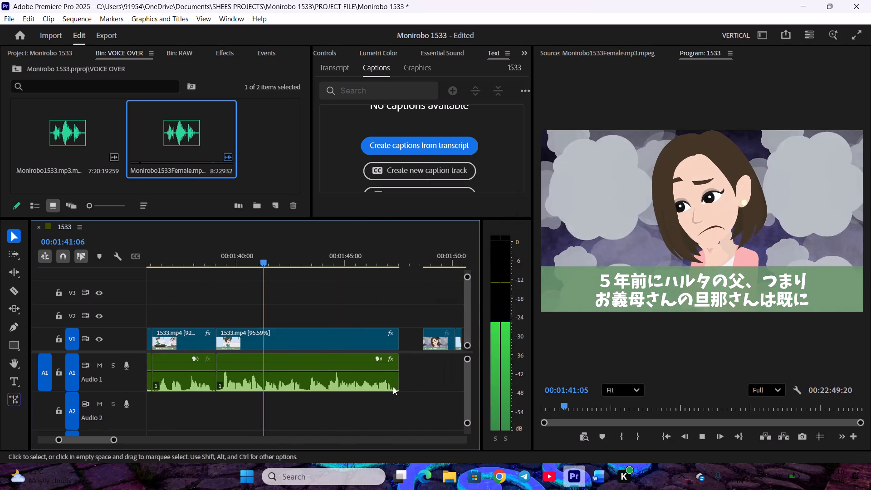
{"action": "scroll", "coordinate": [393, 386], "scroll_direction": "down", "scroll_amount": 3}
{"action": "right_click", "coordinate": [357, 333]}
{"action": "left_click", "coordinate": [370, 333]}
{"action": "left_click", "coordinate": [371, 338]}
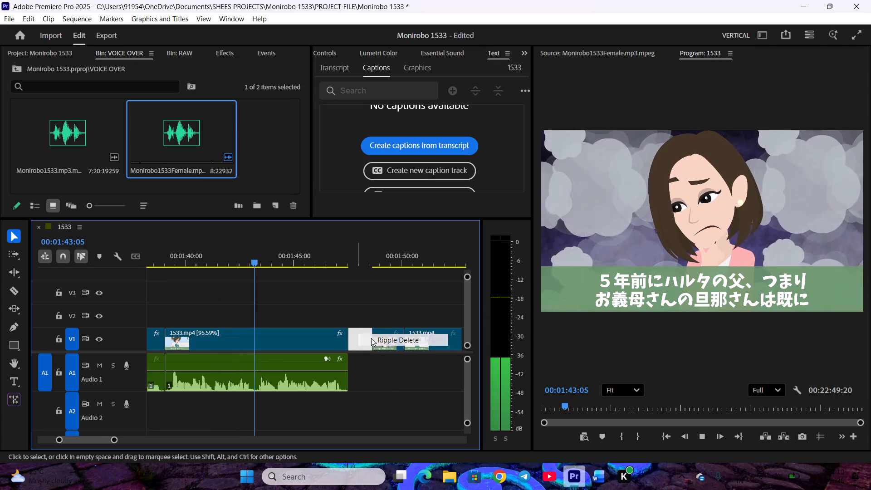
Split the V1 clip at about 00:01:50:18, where the shot of the held letters starts fading in, and save the project.
{"action": "scroll", "coordinate": [370, 338], "scroll_direction": "down", "scroll_amount": 6}
{"action": "key", "text": "space"}
{"action": "scroll", "coordinate": [355, 347], "scroll_direction": "down", "scroll_amount": 2}
{"action": "left_click_drag", "start_coordinate": [251, 263], "coordinate": [321, 276]}
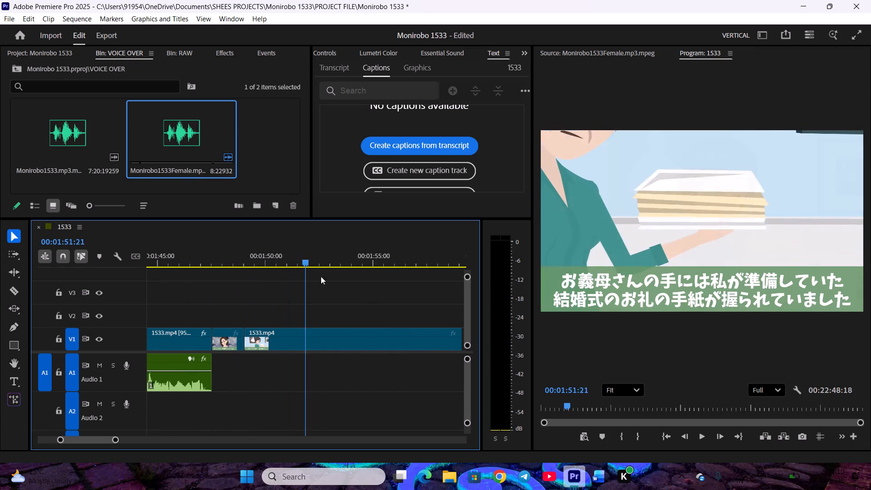
{"action": "left_click_drag", "start_coordinate": [321, 276], "coordinate": [351, 280]}
{"action": "key", "text": "space"}
{"action": "scroll", "coordinate": [362, 288], "scroll_direction": "down", "scroll_amount": 3}
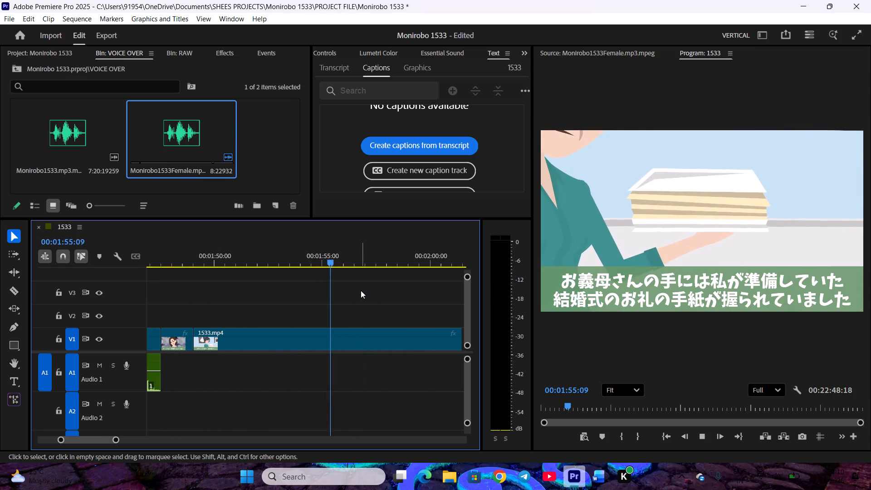
{"action": "scroll", "coordinate": [361, 290], "scroll_direction": "down", "scroll_amount": 4}
{"action": "left_click_drag", "start_coordinate": [322, 260], "coordinate": [337, 269]}
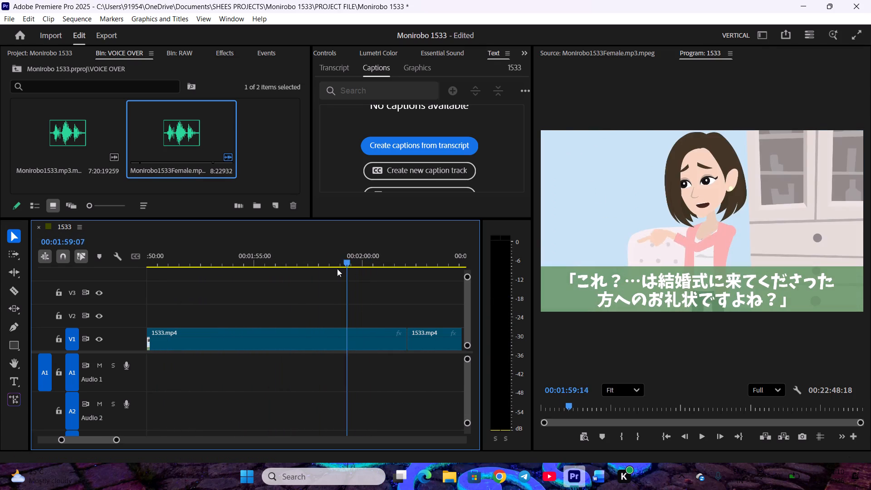
{"action": "left_click_drag", "start_coordinate": [337, 269], "coordinate": [188, 270]}
{"action": "scroll", "coordinate": [319, 306], "scroll_direction": "up", "scroll_amount": 5}
{"action": "scroll", "coordinate": [610, 403], "scroll_direction": "up", "scroll_amount": 15}
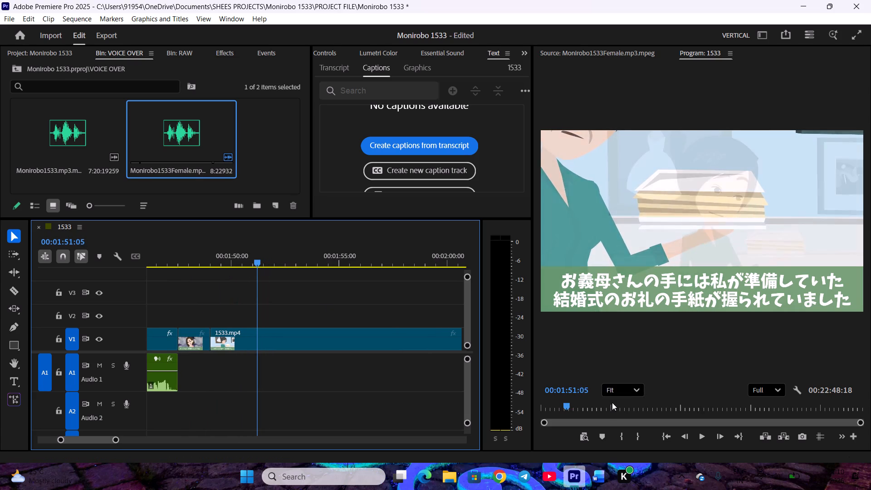
{"action": "scroll", "coordinate": [612, 402], "scroll_direction": "up", "scroll_amount": 10}
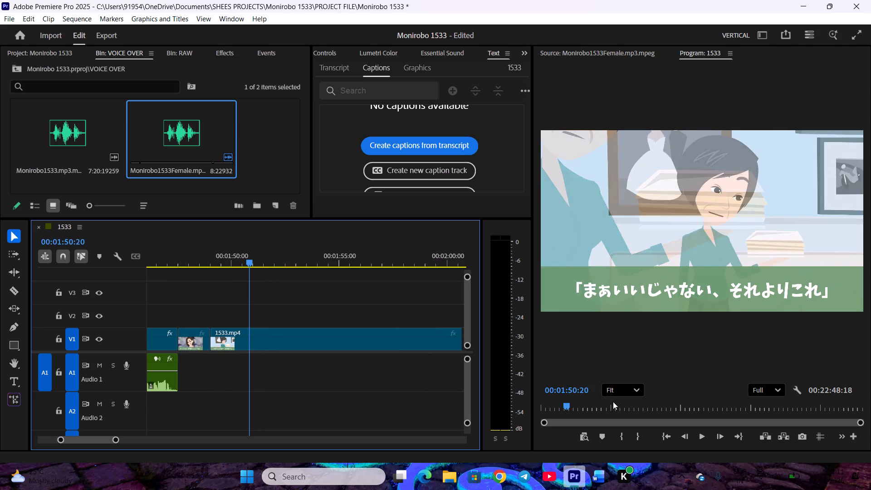
{"action": "scroll", "coordinate": [613, 402], "scroll_direction": "up", "scroll_amount": 2}
{"action": "key", "text": "c"}
{"action": "key", "text": "space"}
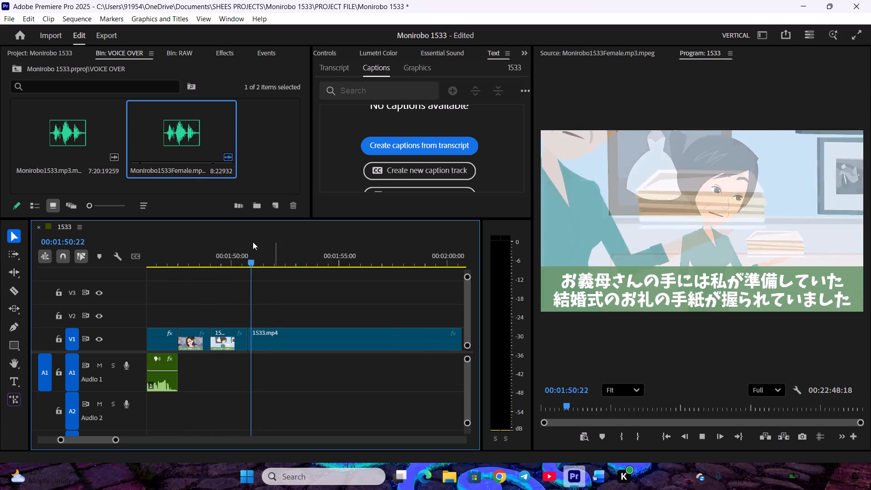
{"action": "left_click_drag", "start_coordinate": [219, 250], "coordinate": [202, 257]}
{"action": "key", "text": "space"}
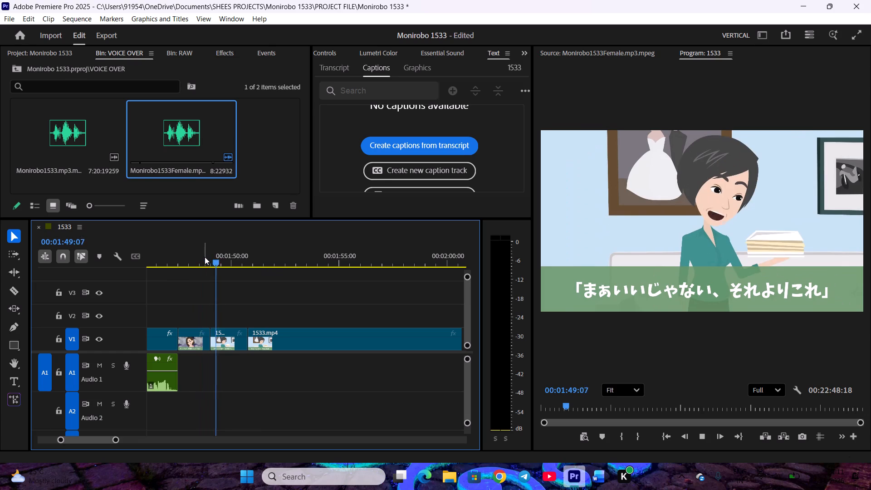
{"action": "key", "text": "space"}
{"action": "key", "text": "ctrl+s"}
Checking the Word script, mark the "Well, whatever" line, about 00:01:47:08 to 00:01:51:00, in Monirobo1533Female and place it on A1 after the previous voice-over.
{"action": "scroll", "coordinate": [362, 326], "scroll_direction": "up", "scroll_amount": 1}
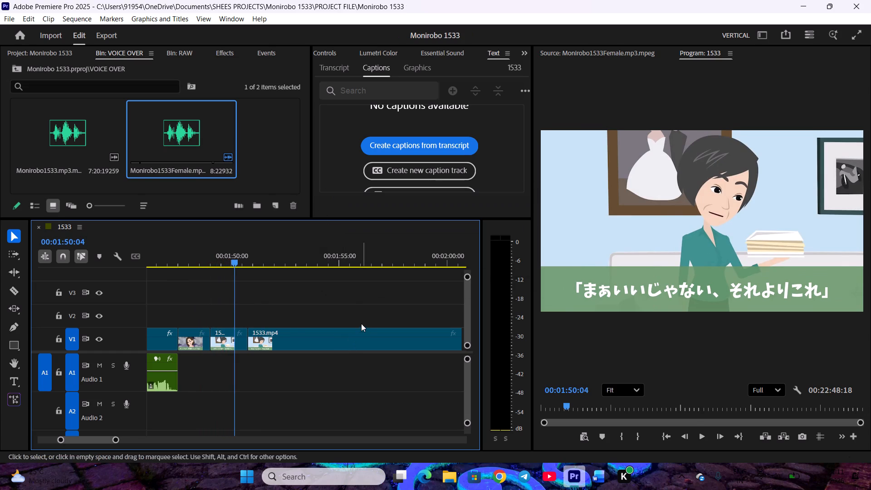
{"action": "double_click", "coordinate": [196, 148]}
{"action": "scroll", "coordinate": [750, 399], "scroll_direction": "up", "scroll_amount": 2}
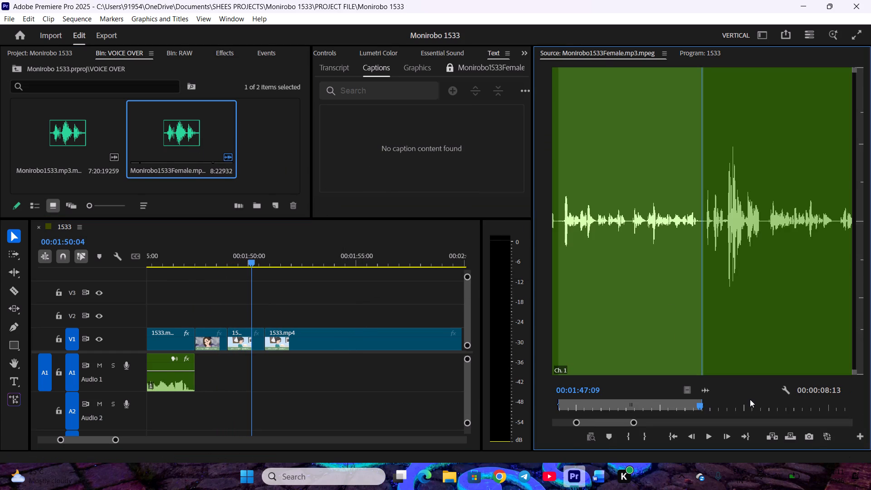
{"action": "key", "text": "i"}
{"action": "key", "text": "space"}
{"action": "left_click", "coordinate": [596, 468]}
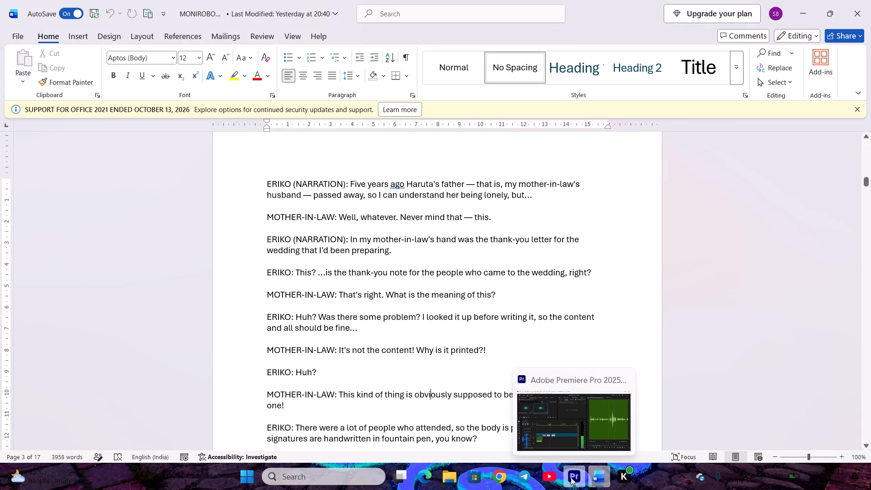
{"action": "left_click", "coordinate": [571, 477]}
{"action": "key", "text": "space"}
{"action": "key", "text": "o"}
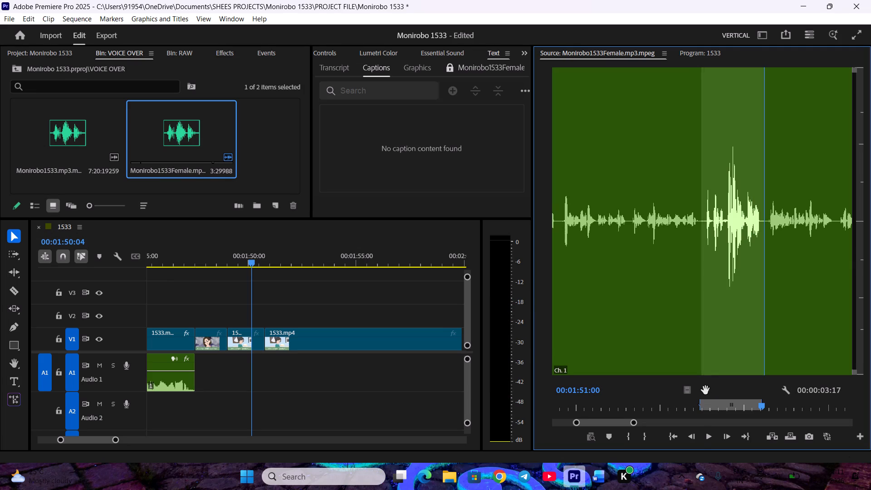
{"action": "left_click_drag", "start_coordinate": [709, 390], "coordinate": [195, 372]}
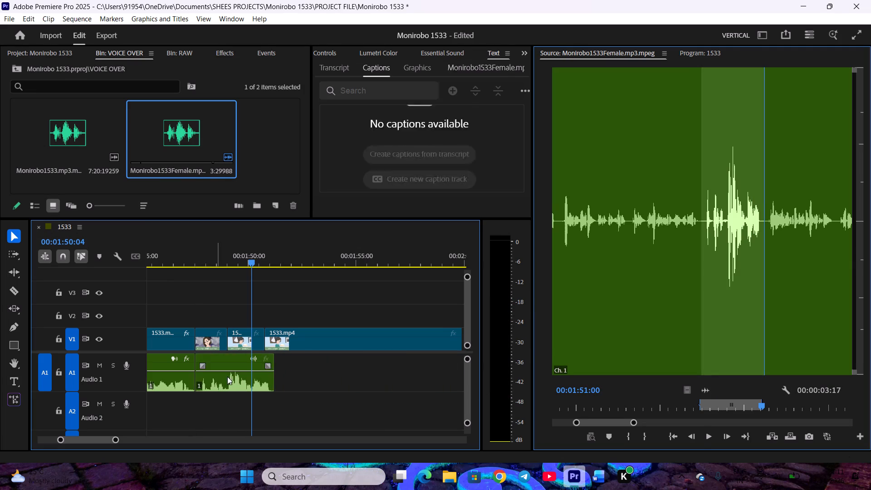
Play back the new line from about 00:01:48:07 and shift all V1 clips after the 00:01:50:18 split about 1.5 seconds later.
{"action": "left_click", "coordinate": [213, 248]}
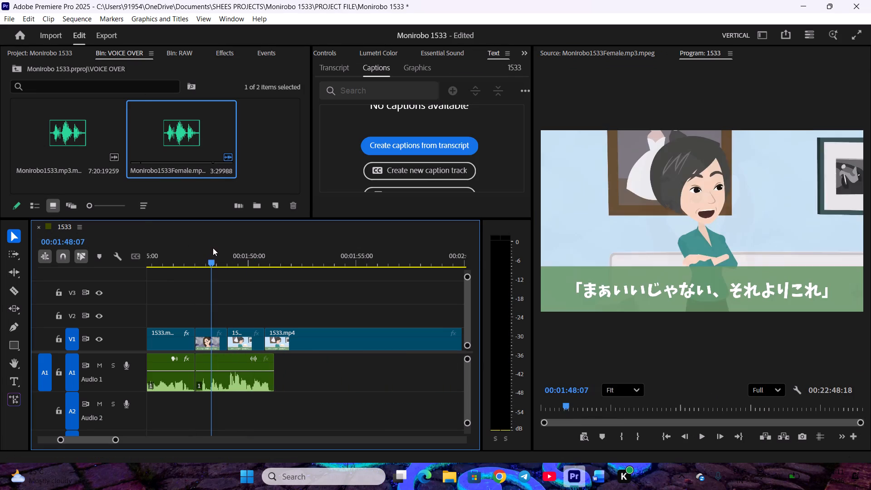
{"action": "key", "text": "space"}
{"action": "key", "text": "space"}
{"action": "key", "text": "space"}
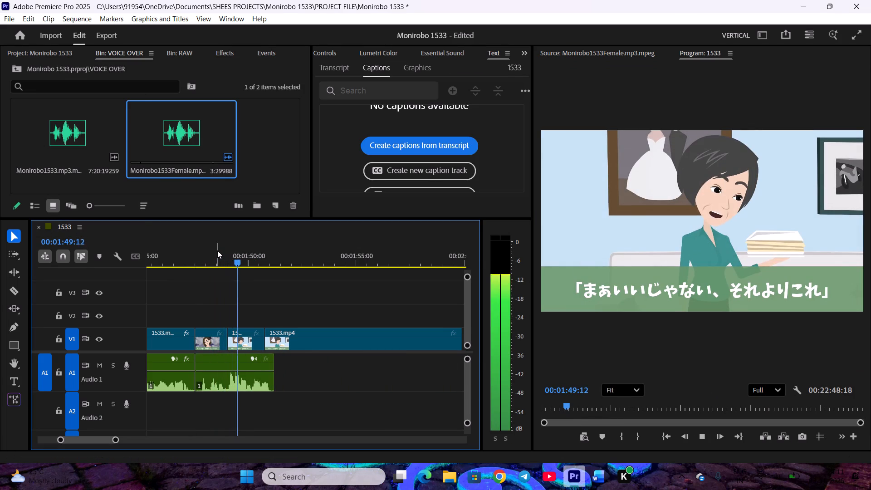
{"action": "key", "text": "space"}
{"action": "key", "text": "space"}
{"action": "key", "text": "space"}
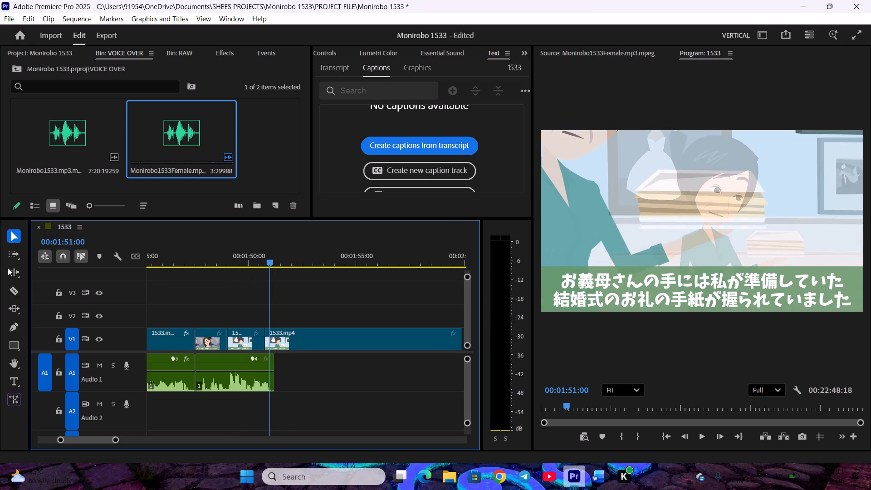
{"action": "left_click", "coordinate": [12, 255]}
{"action": "left_click_drag", "start_coordinate": [353, 333], "coordinate": [385, 333]}
{"action": "key", "text": "v"}
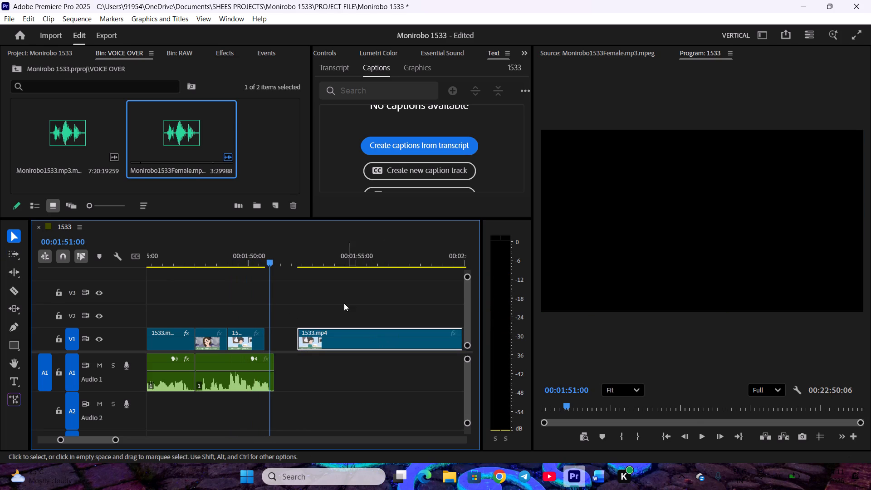
{"action": "left_click", "coordinate": [343, 300]}
Nest the two short mother-in-law clips above the new voice-over on V1, keeping the default sequence name.
{"action": "left_click_drag", "start_coordinate": [222, 311], "coordinate": [237, 337]}
{"action": "right_click", "coordinate": [237, 333]}
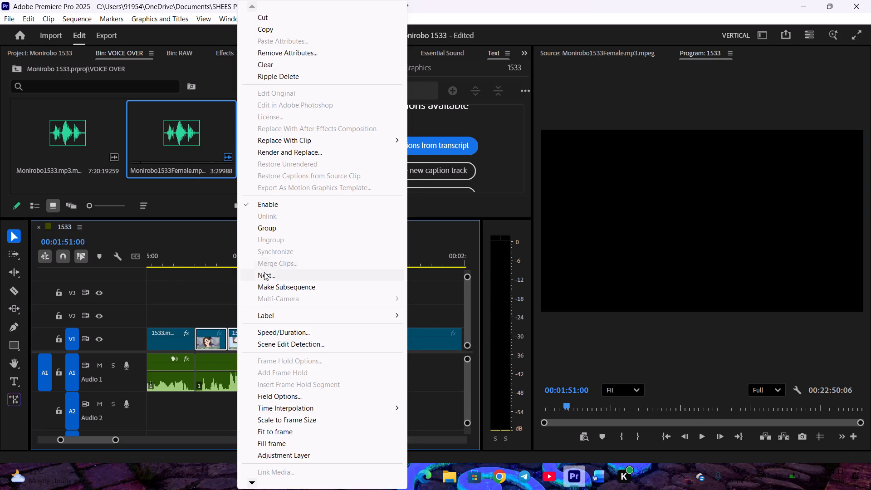
{"action": "left_click", "coordinate": [265, 273]}
{"action": "left_click", "coordinate": [447, 249]}
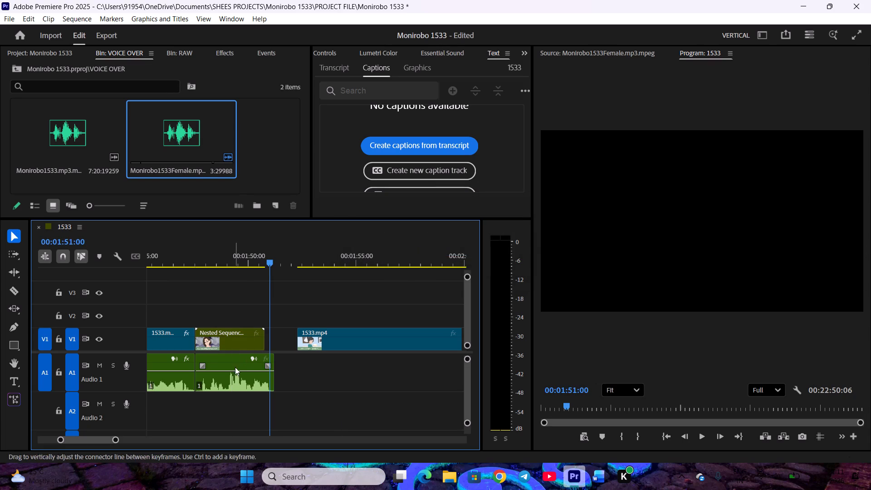
Set the duration of the nested mother-in-law clip on V1 to 00:00:03:16.
{"action": "right_click", "coordinate": [235, 342]}
{"action": "left_click", "coordinate": [283, 329]}
{"action": "left_click", "coordinate": [423, 205]}
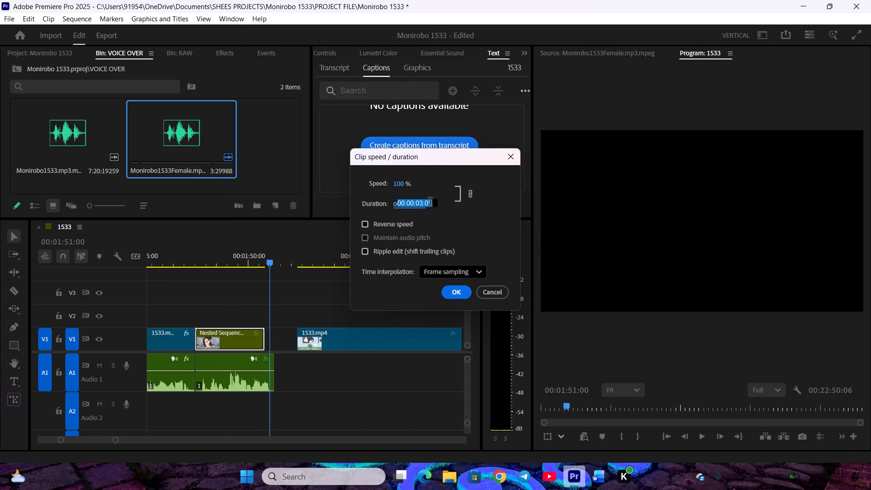
{"action": "left_click", "coordinate": [436, 201]}
{"action": "key", "text": "BackSpace"}
{"action": "key", "text": "BackSpace"}
{"action": "type", "text": "16"}
{"action": "key", "text": "Return"}
Play back the retimed nested clip, ripple delete the V1 gap after it, and save the project.
{"action": "left_click", "coordinate": [237, 253]}
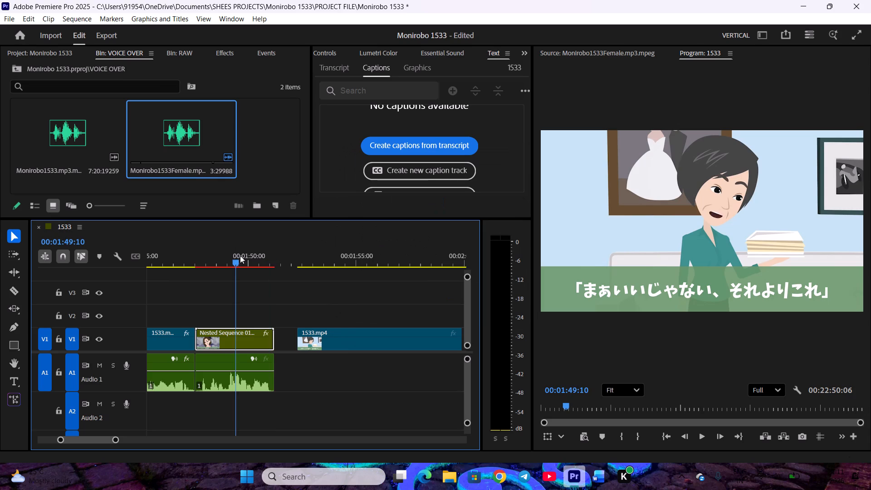
{"action": "key", "text": "space"}
{"action": "right_click", "coordinate": [287, 335]}
{"action": "left_click", "coordinate": [304, 339]}
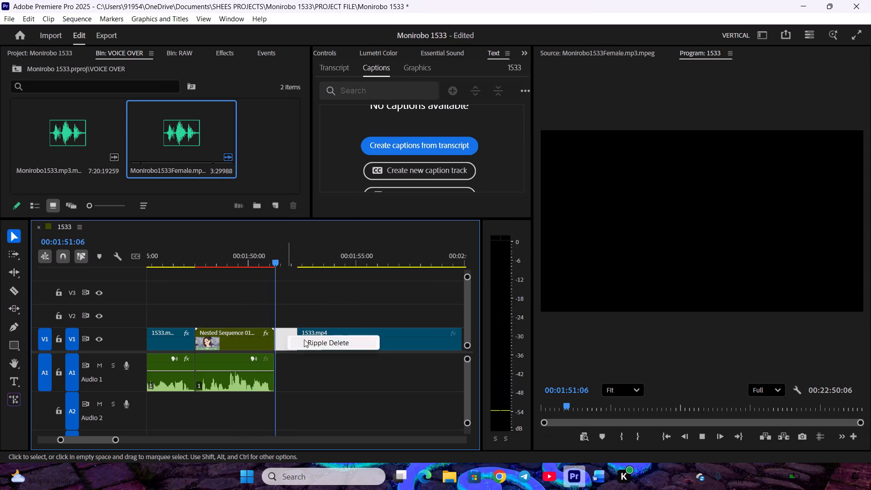
{"action": "scroll", "coordinate": [308, 350], "scroll_direction": "down", "scroll_amount": 5}
{"action": "key", "text": "space"}
{"action": "left_click_drag", "start_coordinate": [240, 257], "coordinate": [381, 279]}
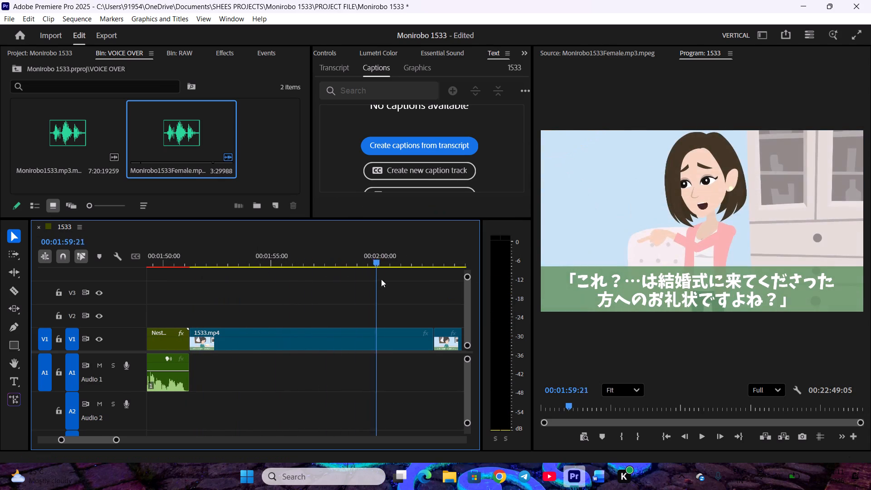
{"action": "left_click_drag", "start_coordinate": [381, 279], "coordinate": [411, 284]}
{"action": "key", "text": "ctrl+s"}
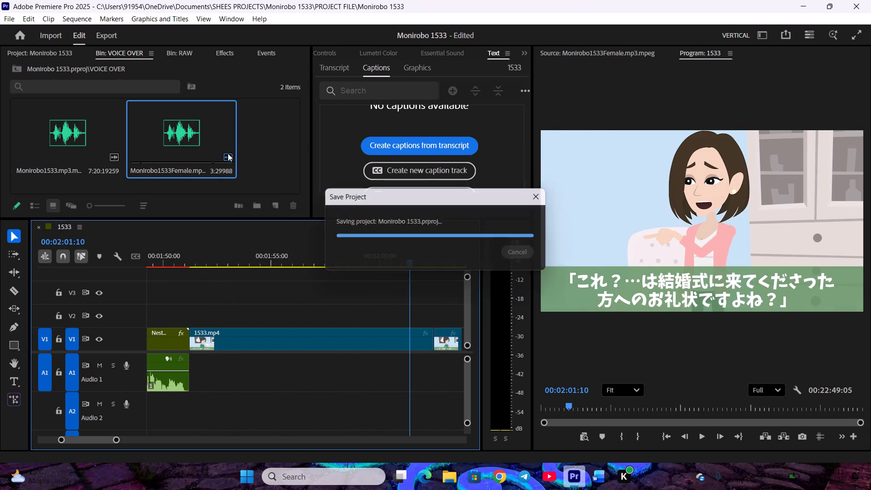
Checking the Word script, mark the thank-you letter narration from 00:01:51:02 to 00:02:00:14 in Monirobo1533Female and place it on A1 after the previous line.
{"action": "double_click", "coordinate": [194, 140]}
{"action": "scroll", "coordinate": [674, 392], "scroll_direction": "down", "scroll_amount": 2}
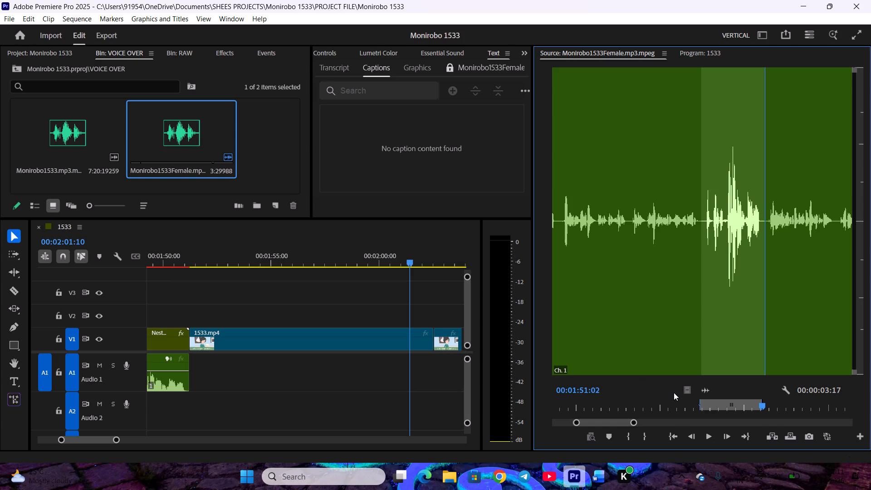
{"action": "key", "text": "i"}
{"action": "key", "text": "space"}
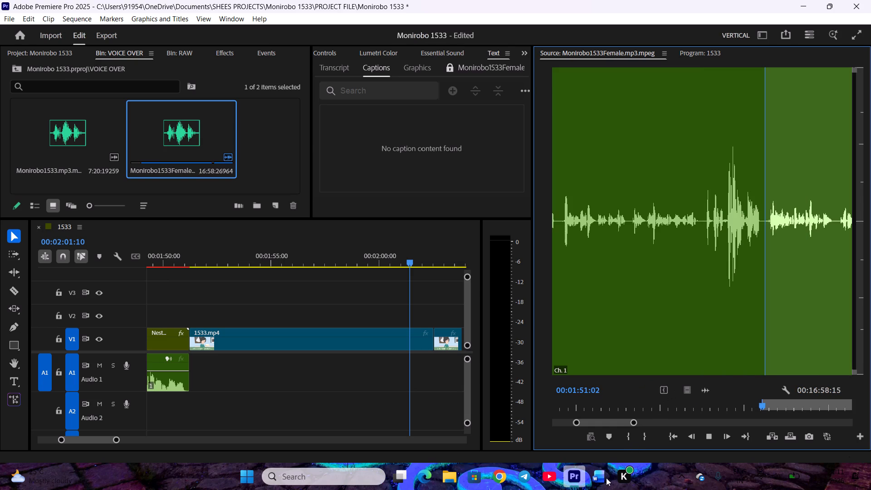
{"action": "left_click", "coordinate": [596, 483]}
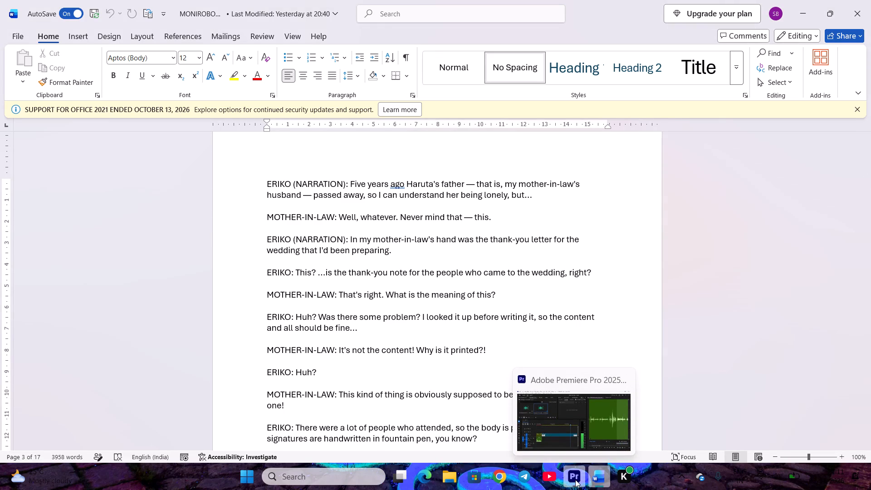
{"action": "key", "text": "space"}
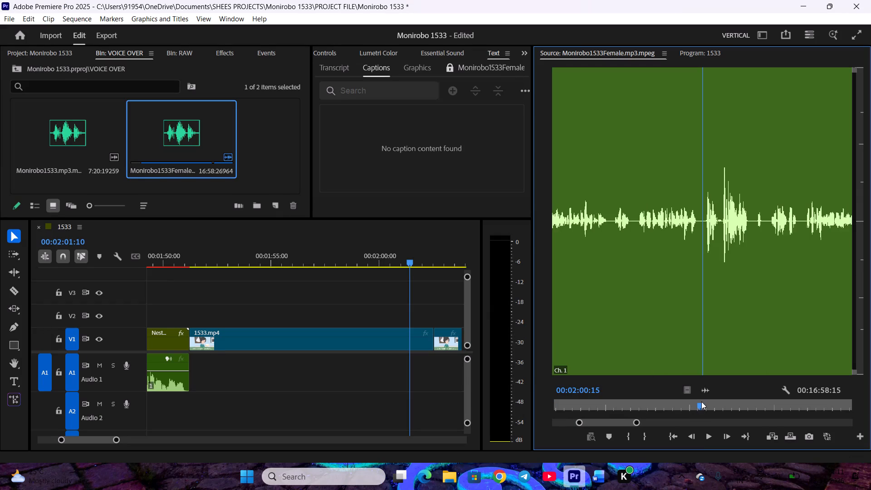
{"action": "scroll", "coordinate": [703, 401], "scroll_direction": "up", "scroll_amount": 3}
{"action": "scroll", "coordinate": [704, 400], "scroll_direction": "down", "scroll_amount": 1}
{"action": "key", "text": "o"}
{"action": "left_click_drag", "start_coordinate": [709, 389], "coordinate": [193, 367]}
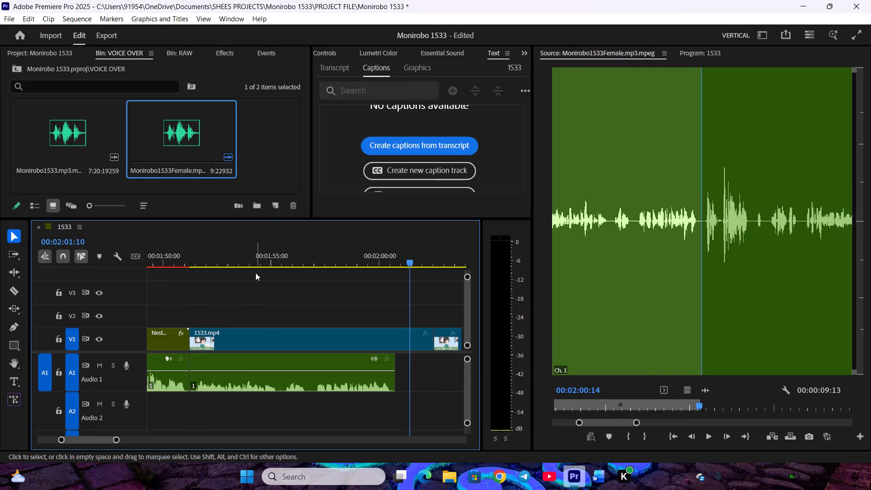
Split the thank-you letter narration on A1 at 00:01:55:08, trim about 0.3 seconds of pause from the second part, and close the gap.
{"action": "left_click", "coordinate": [264, 256]}
{"action": "key", "text": "space"}
{"action": "key", "text": "space"}
{"action": "left_click", "coordinate": [287, 388]}
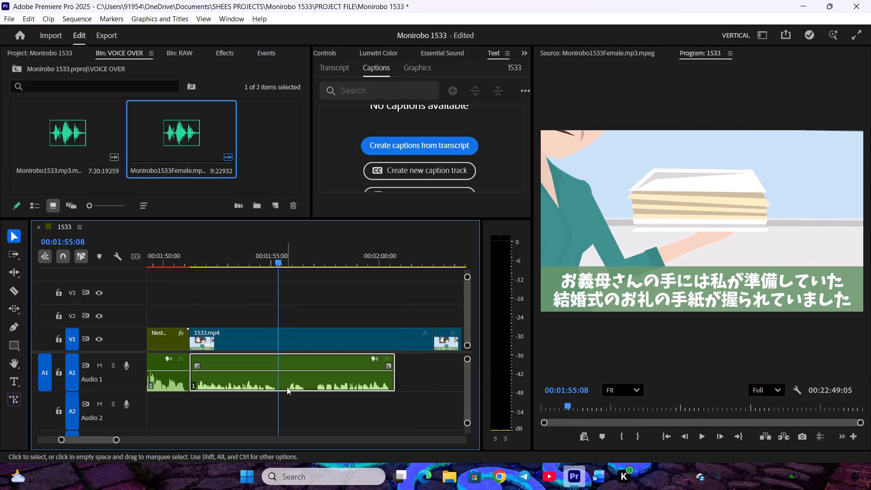
{"action": "key", "text": "c"}
{"action": "left_click_drag", "start_coordinate": [282, 382], "coordinate": [288, 382]}
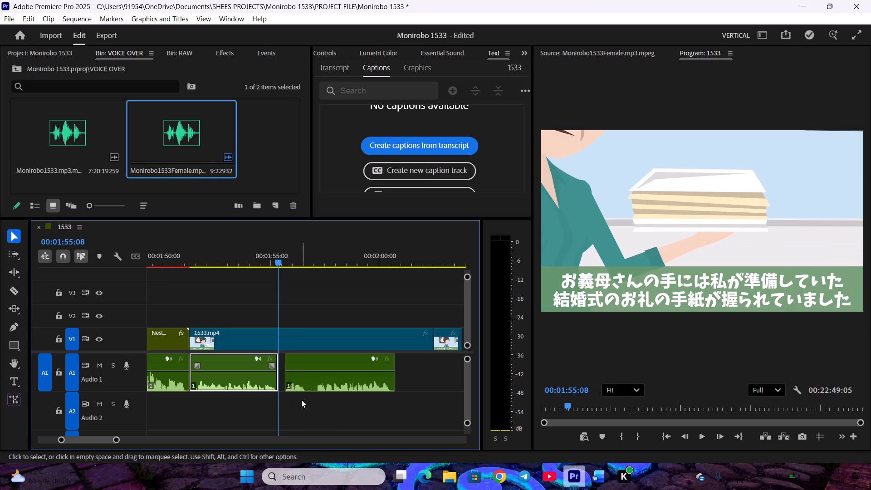
{"action": "left_click", "coordinate": [301, 400]}
{"action": "left_click", "coordinate": [302, 384]}
{"action": "left_click", "coordinate": [303, 401]}
Split the narration on A1 again at 00:01:56:10, trim about 0.2 seconds of pause from the last part, and close the gap.
{"action": "key", "text": "space"}
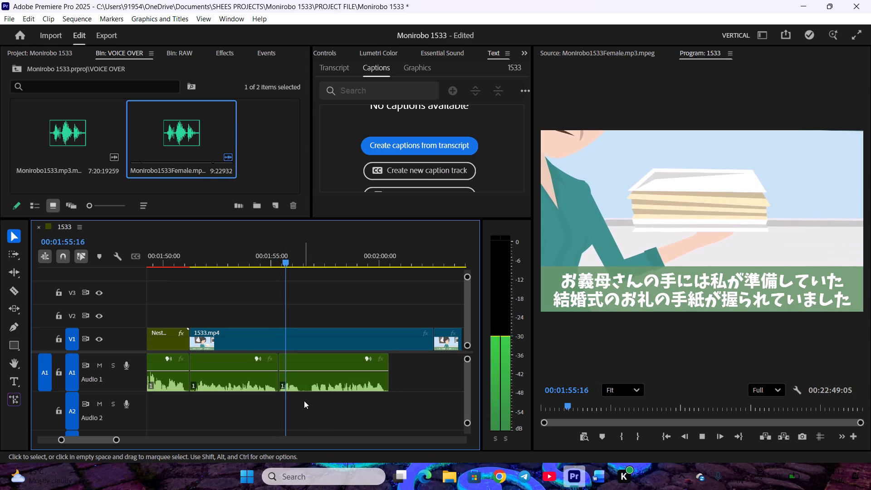
{"action": "key", "text": "space"}
{"action": "scroll", "coordinate": [311, 401], "scroll_direction": "down", "scroll_amount": 1}
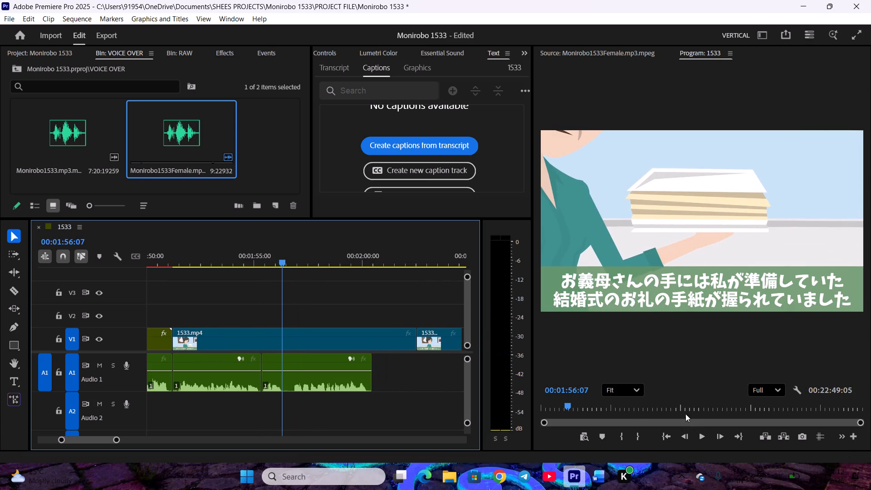
{"action": "scroll", "coordinate": [681, 411], "scroll_direction": "down", "scroll_amount": 3}
{"action": "left_click", "coordinate": [337, 386]}
{"action": "key", "text": "v"}
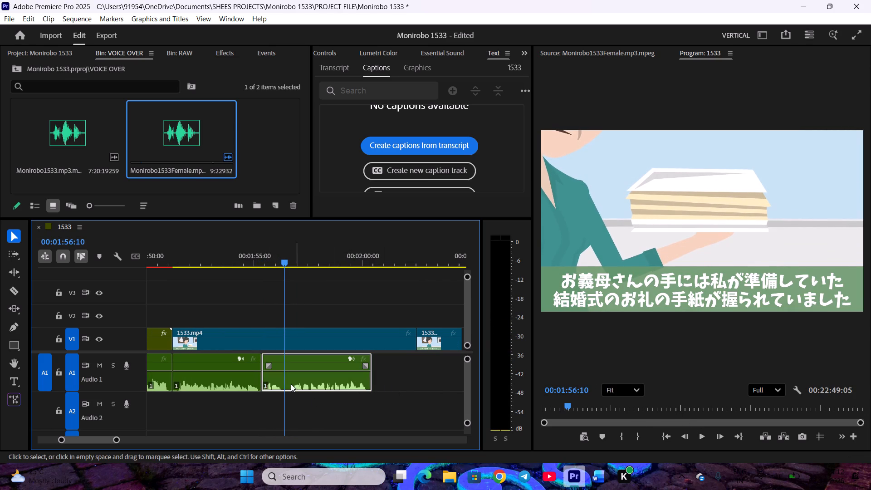
{"action": "key", "text": "c"}
{"action": "left_click_drag", "start_coordinate": [289, 381], "coordinate": [294, 381]}
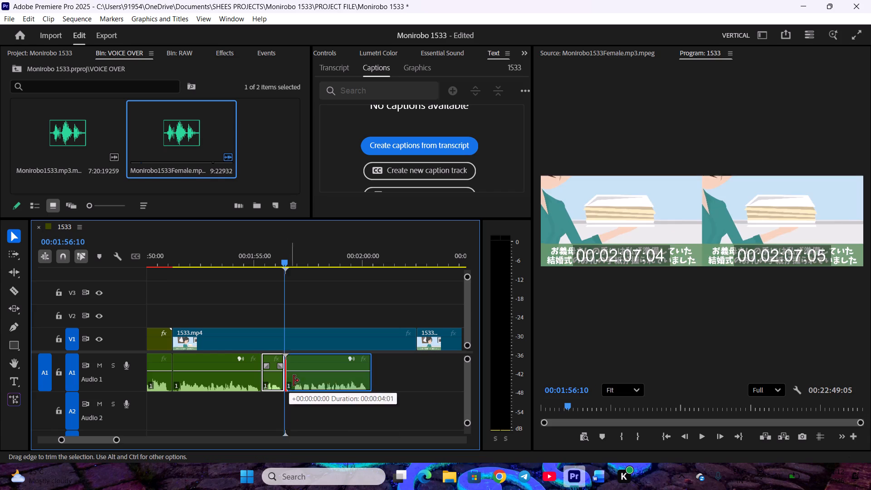
{"action": "left_click_drag", "start_coordinate": [294, 381], "coordinate": [294, 381]}
{"action": "left_click", "coordinate": [309, 400]}
{"action": "left_click_drag", "start_coordinate": [312, 387], "coordinate": [306, 386]}
{"action": "left_click", "coordinate": [306, 395]}
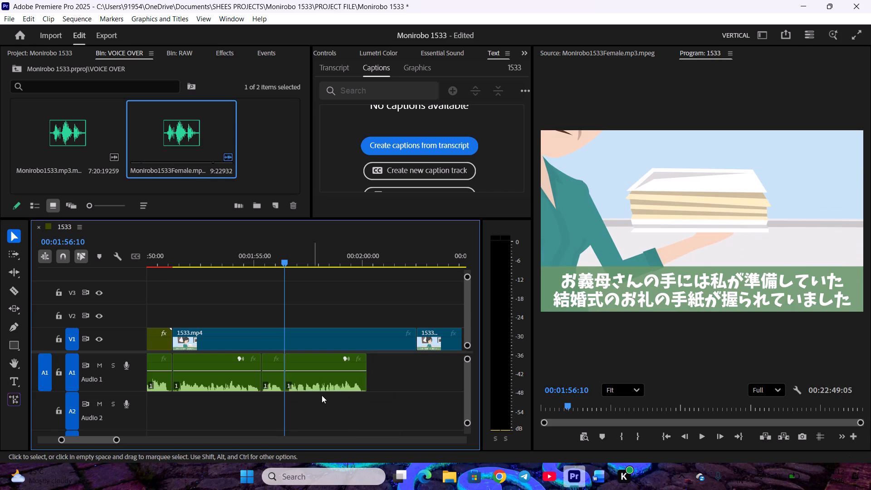
Raise the gain of the three thank-you letter narration parts on A1 by 10 dB and play them back.
{"action": "key", "text": "space"}
{"action": "key", "text": "space"}
{"action": "left_click_drag", "start_coordinate": [244, 401], "coordinate": [308, 385]}
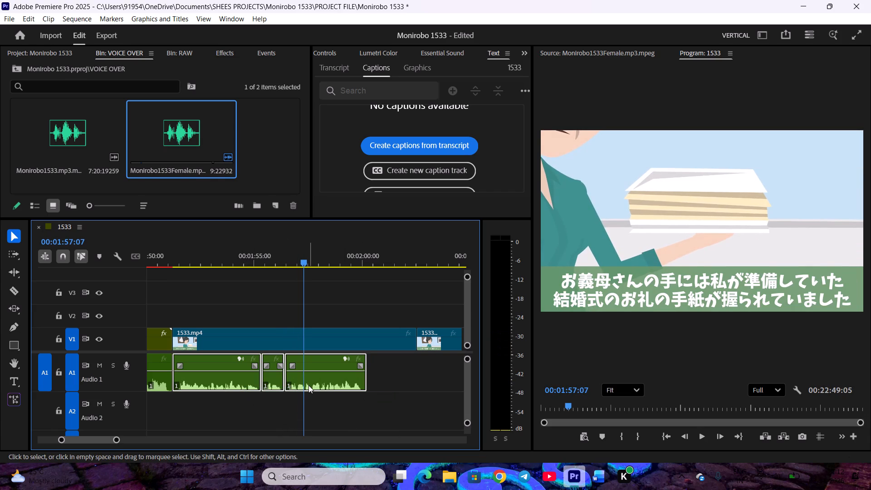
{"action": "key", "text": "g"}
{"action": "type", "text": "10"}
{"action": "key", "text": "Return"}
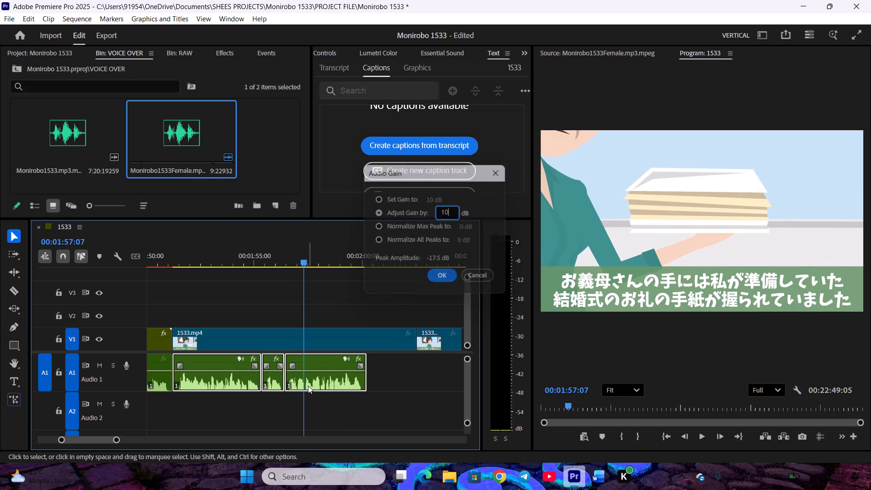
{"action": "left_click", "coordinate": [334, 412]}
{"action": "key", "text": "space"}
Trim the V1 clip's end to the end of the thank-you letter narration, ripple delete the gap, and save the project.
{"action": "left_click_drag", "start_coordinate": [415, 345], "coordinate": [363, 350]}
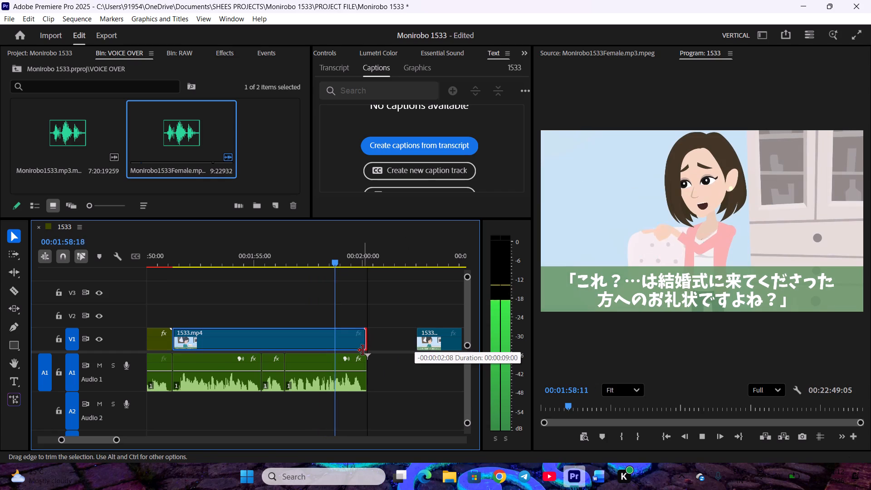
{"action": "left_click_drag", "start_coordinate": [363, 350], "coordinate": [363, 350]}
{"action": "right_click_drag", "start_coordinate": [376, 338], "coordinate": [380, 338]}
{"action": "key", "text": "space"}
{"action": "left_click", "coordinate": [407, 346]}
{"action": "scroll", "coordinate": [404, 372], "scroll_direction": "down", "scroll_amount": 6}
{"action": "key", "text": "space"}
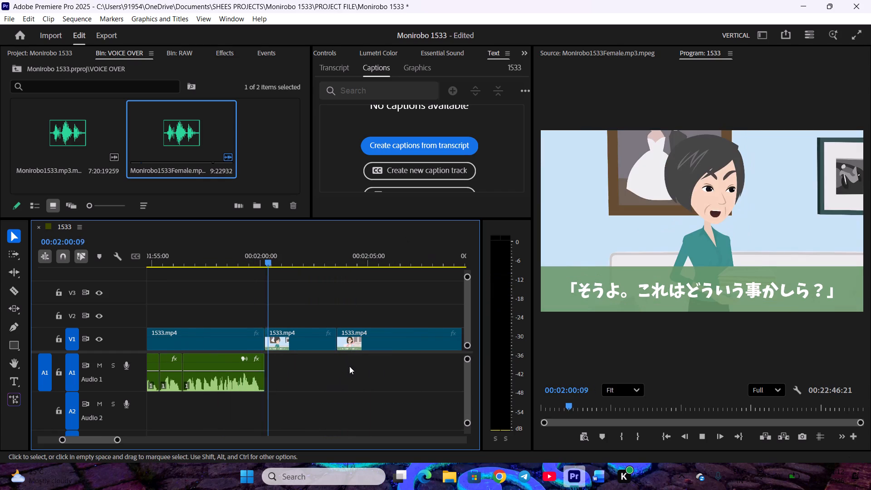
{"action": "scroll", "coordinate": [346, 365], "scroll_direction": "down", "scroll_amount": 4}
{"action": "key", "text": "ctrl+s"}
Checking the Word script, mark the mother-in-law's "That's right" line from 00:02:00:15 to 00:02:03:13 in Monirobo1533Female and place it on A1 after the narration.
{"action": "double_click", "coordinate": [195, 140]}
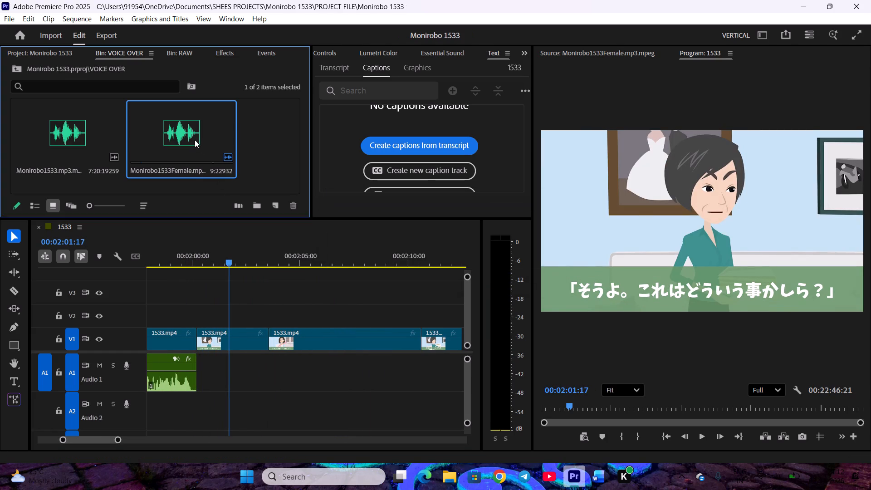
{"action": "scroll", "coordinate": [789, 417], "scroll_direction": "down", "scroll_amount": 1}
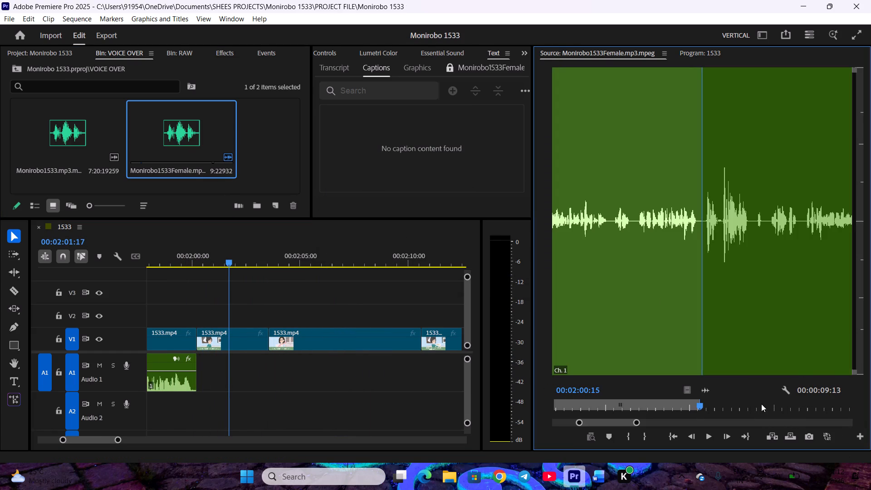
{"action": "key", "text": "i"}
{"action": "key", "text": "space"}
{"action": "left_click", "coordinate": [601, 479]}
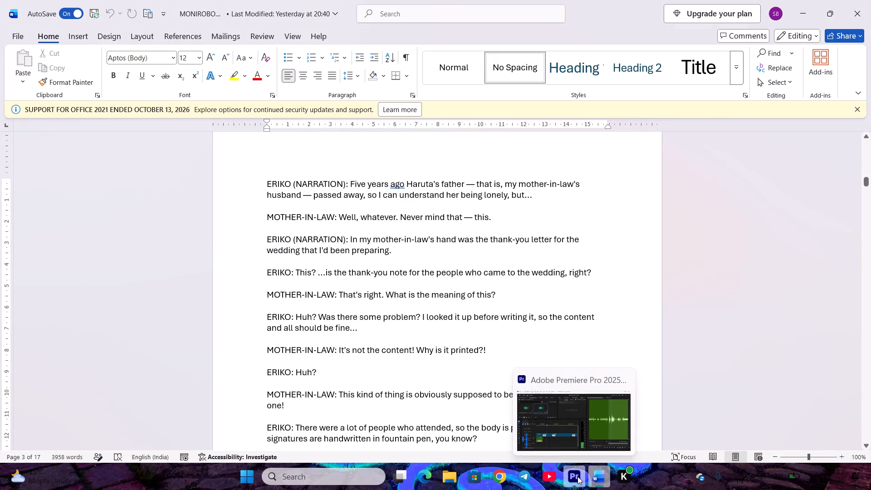
{"action": "key", "text": "space"}
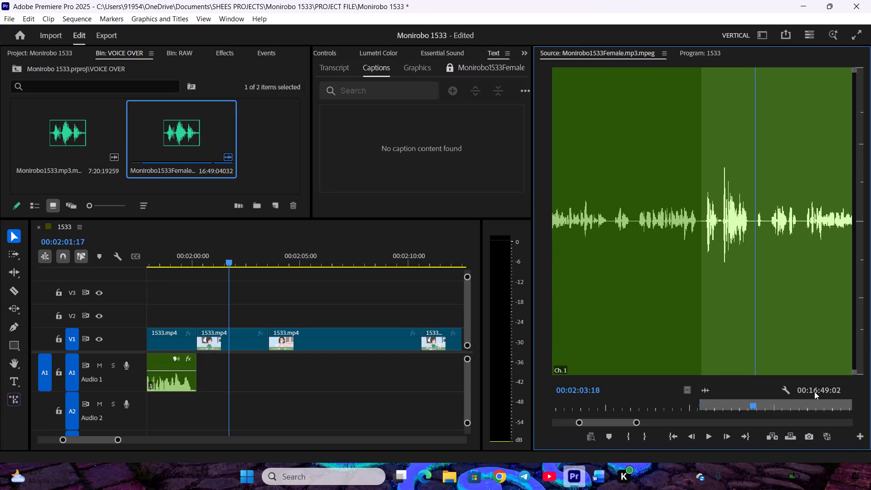
{"action": "scroll", "coordinate": [775, 408], "scroll_direction": "up", "scroll_amount": 6}
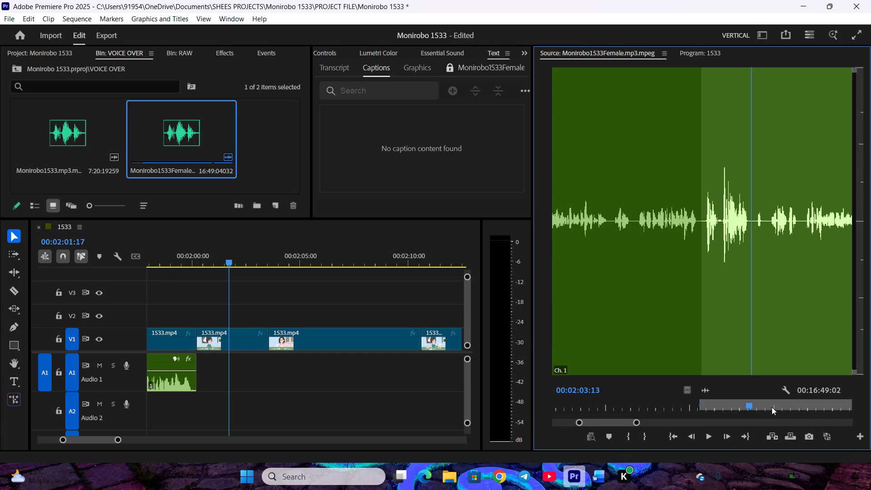
{"action": "key", "text": "o"}
{"action": "left_click_drag", "start_coordinate": [704, 390], "coordinate": [197, 363]}
Trim the V1 clip above the "That's right" line to the line's end, ripple delete the gap, and save the project.
{"action": "key", "text": "space"}
{"action": "key", "text": "space"}
{"action": "left_click_drag", "start_coordinate": [266, 342], "coordinate": [259, 342]}
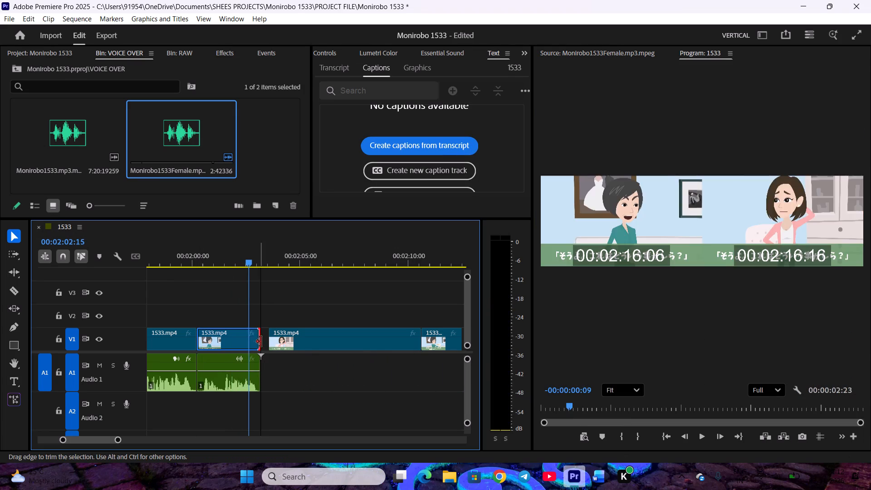
{"action": "right_click", "coordinate": [267, 338]}
{"action": "right_click", "coordinate": [266, 338]}
{"action": "left_click", "coordinate": [284, 347]}
{"action": "scroll", "coordinate": [289, 347], "scroll_direction": "down", "scroll_amount": 4}
{"action": "key", "text": "space"}
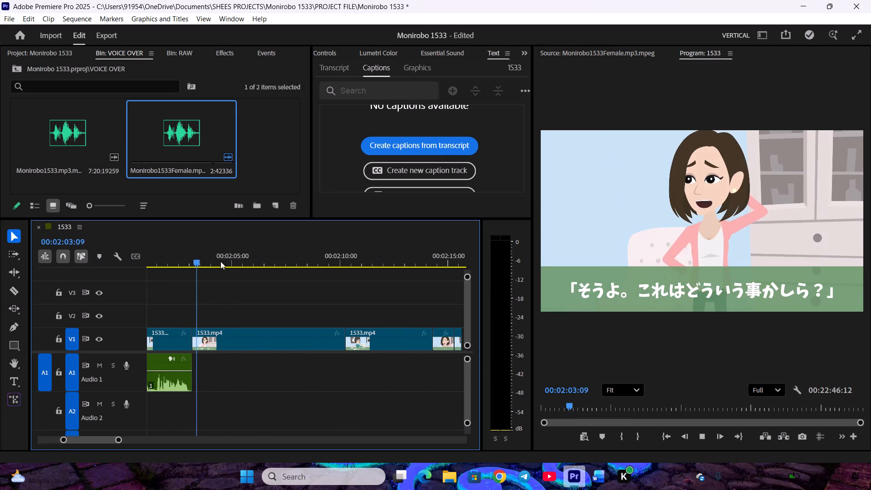
{"action": "left_click_drag", "start_coordinate": [224, 255], "coordinate": [310, 290]}
{"action": "key", "text": "ctrl+s"}
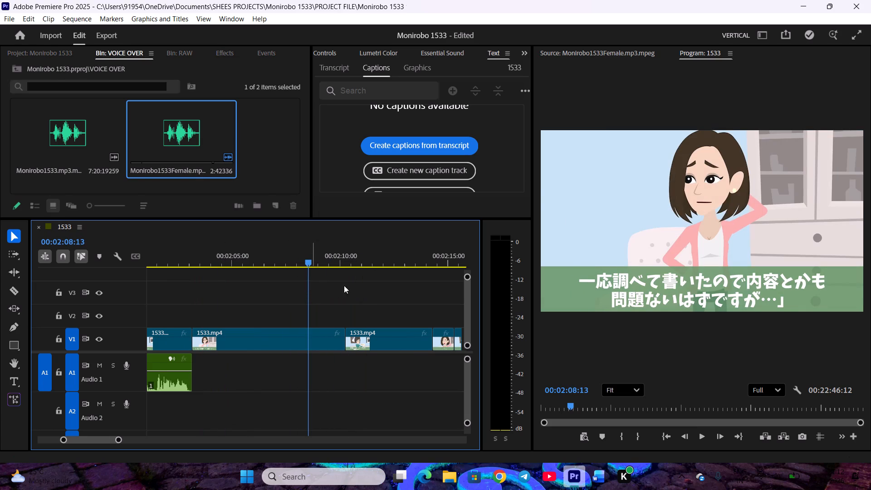
Checking the Word script, mark Eriko's "Was there some problem?" line from 00:02:03:16 to 00:02:10:16 in Monirobo1533Female and place it on A1 after the previous line.
{"action": "double_click", "coordinate": [202, 142]}
{"action": "key", "text": "space"}
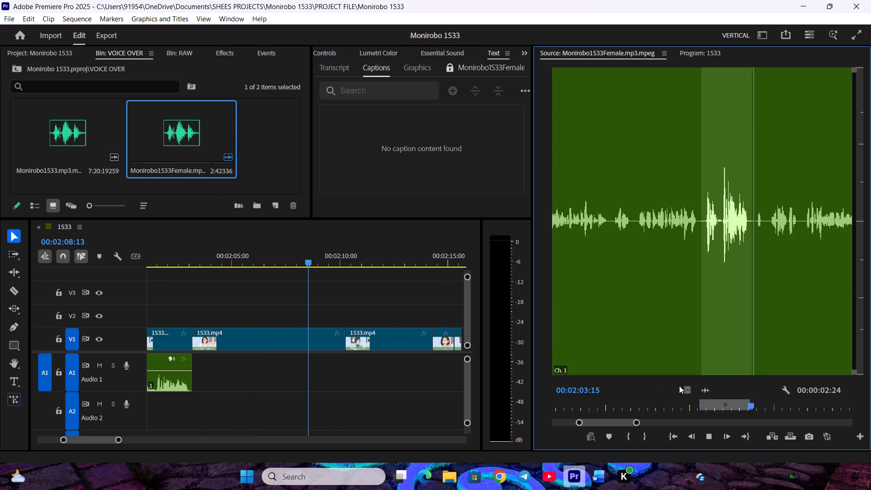
{"action": "key", "text": "space"}
{"action": "scroll", "coordinate": [697, 403], "scroll_direction": "up", "scroll_amount": 4}
{"action": "key", "text": "i"}
{"action": "key", "text": "space"}
{"action": "left_click", "coordinate": [602, 481]}
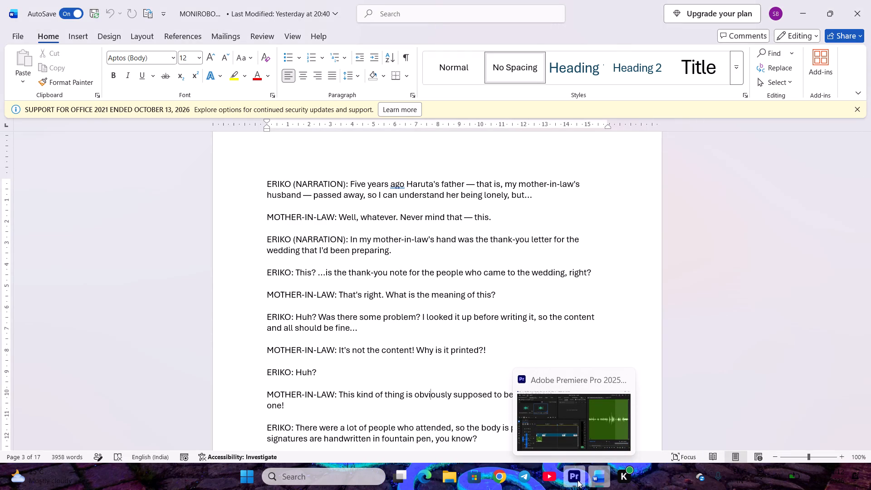
{"action": "left_click", "coordinate": [577, 480]}
{"action": "key", "text": "space"}
{"action": "scroll", "coordinate": [676, 410], "scroll_direction": "up", "scroll_amount": 12}
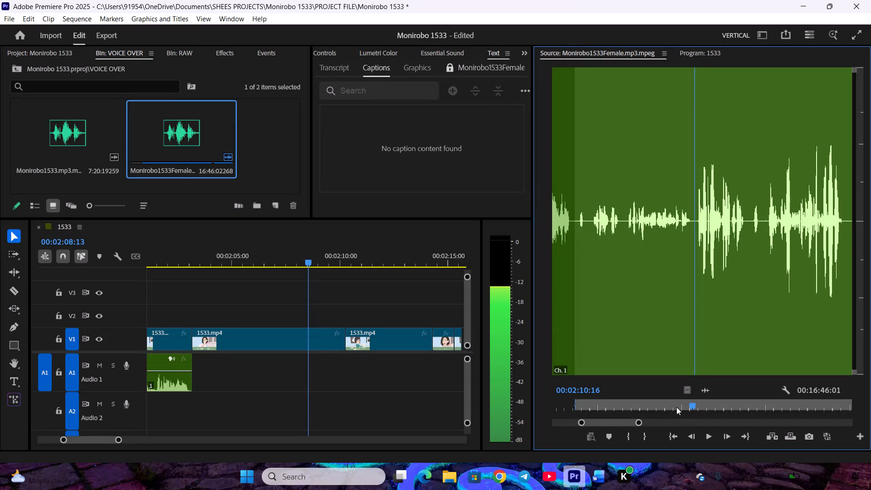
{"action": "scroll", "coordinate": [676, 407], "scroll_direction": "up", "scroll_amount": 1}
{"action": "scroll", "coordinate": [676, 407], "scroll_direction": "down", "scroll_amount": 1}
{"action": "key", "text": "o"}
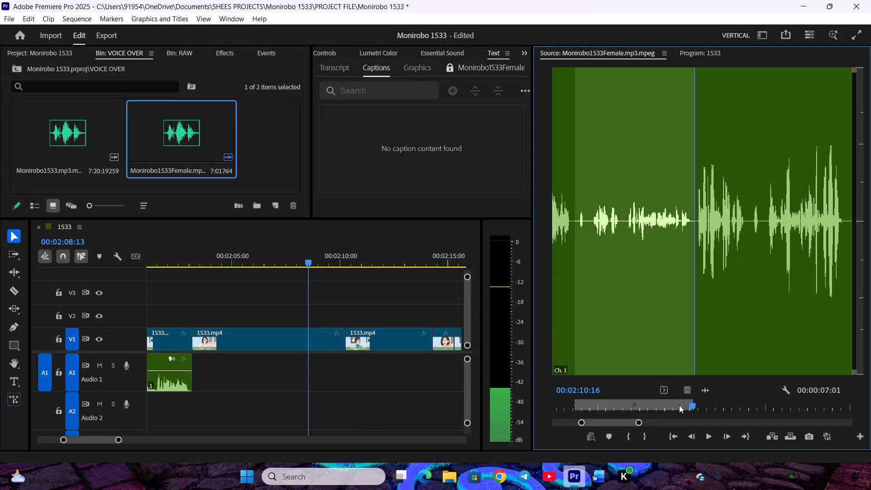
{"action": "left_click_drag", "start_coordinate": [709, 390], "coordinate": [189, 367]}
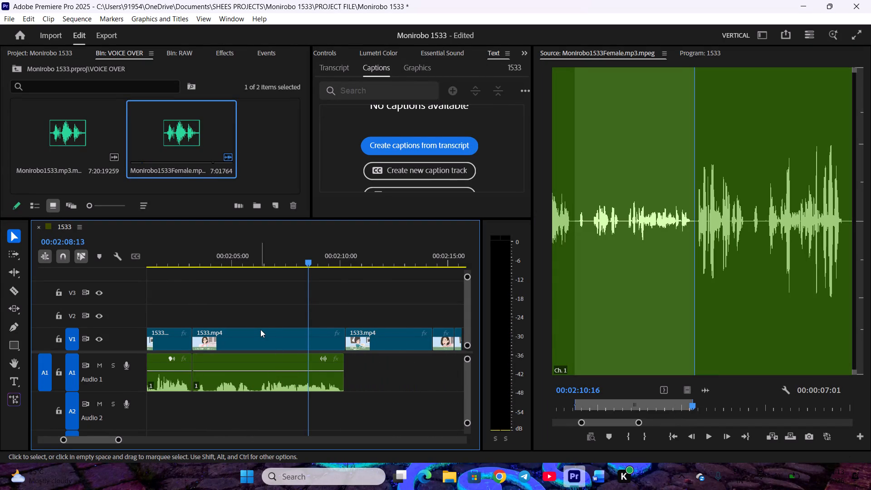
Split Eriko's line on A1 at 00:02:03:19, trim about 0.3 seconds of pause from the second part, and close the gap.
{"action": "key", "text": "equal"}
{"action": "scroll", "coordinate": [300, 351], "scroll_direction": "up", "scroll_amount": 9}
{"action": "left_click_drag", "start_coordinate": [261, 253], "coordinate": [261, 258]}
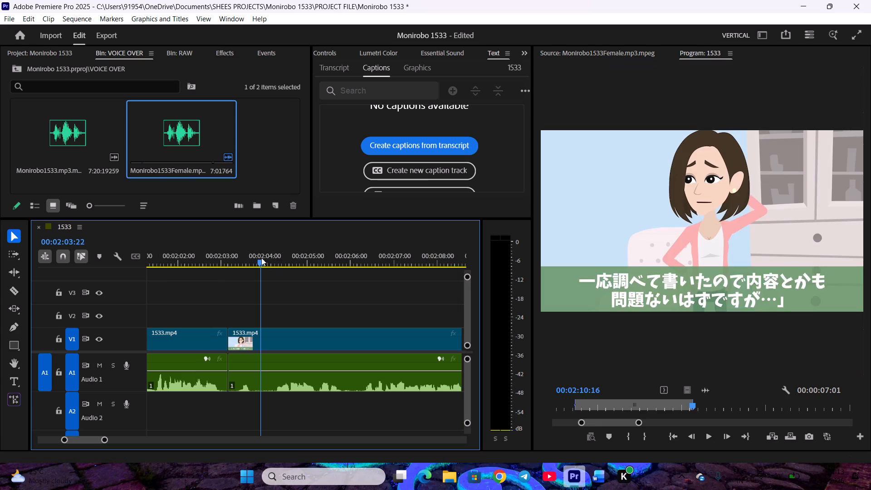
{"action": "left_click_drag", "start_coordinate": [261, 258], "coordinate": [257, 268]}
{"action": "left_click", "coordinate": [263, 390]}
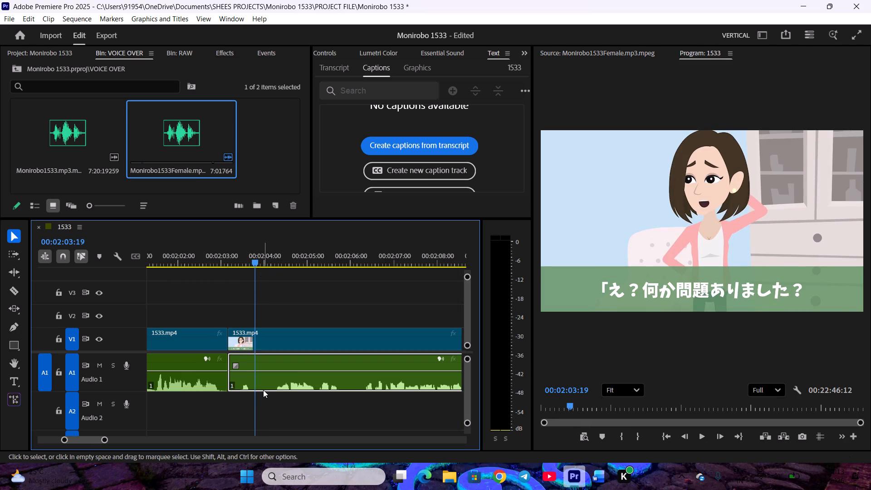
{"action": "key", "text": "c"}
{"action": "left_click_drag", "start_coordinate": [261, 382], "coordinate": [273, 382]}
{"action": "left_click", "coordinate": [281, 396]}
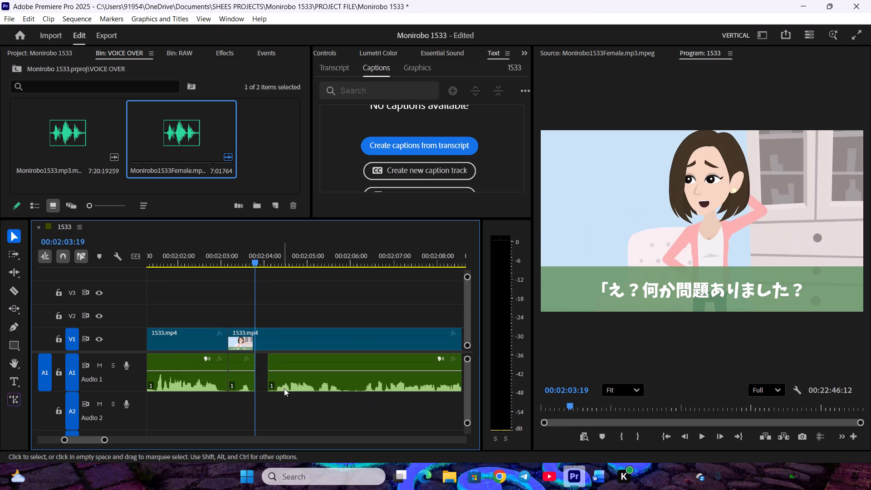
{"action": "left_click_drag", "start_coordinate": [286, 387], "coordinate": [278, 386]}
{"action": "left_click", "coordinate": [307, 414]}
Split Eriko's line on A1 again at 00:02:05:17 and trim about 0.2 seconds of pause from the start of the last part.
{"action": "key", "text": "space"}
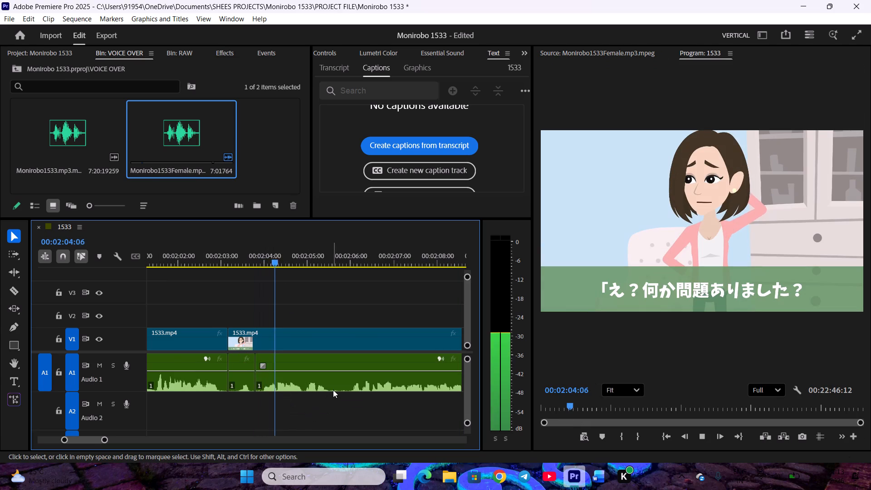
{"action": "scroll", "coordinate": [335, 391], "scroll_direction": "down", "scroll_amount": 2}
{"action": "key", "text": "space"}
{"action": "left_click", "coordinate": [326, 382]}
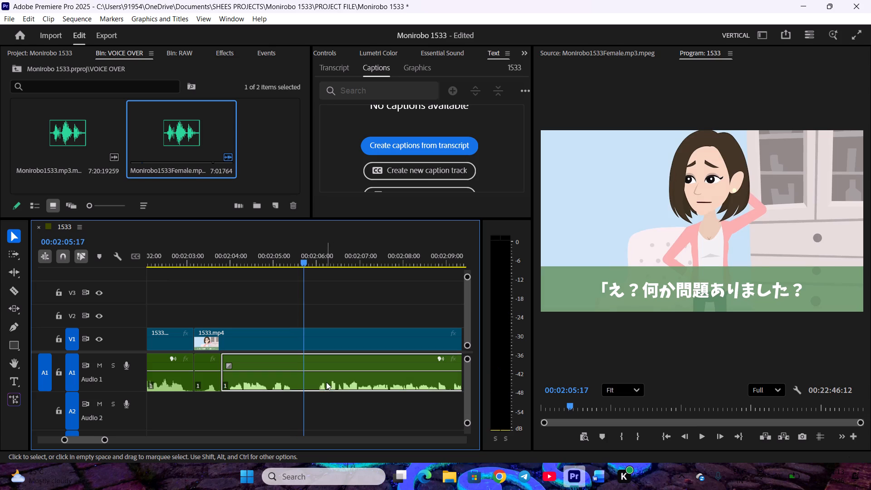
{"action": "key", "text": "c"}
{"action": "left_click_drag", "start_coordinate": [304, 379], "coordinate": [313, 380]}
{"action": "left_click", "coordinate": [316, 397]}
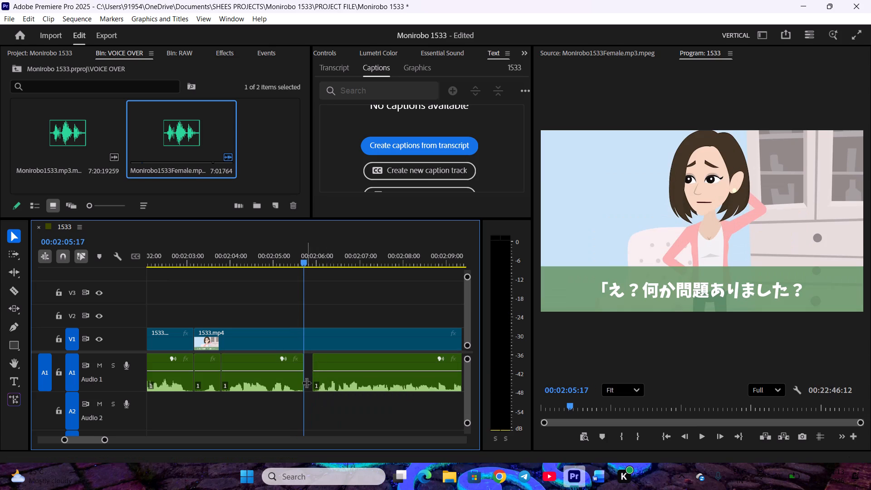
Cut the middle part of Eriko's line at 00:02:05:14, delete the leftover sliver, and move the last part back to close the gap.
{"action": "left_click_drag", "start_coordinate": [300, 263], "coordinate": [296, 270]}
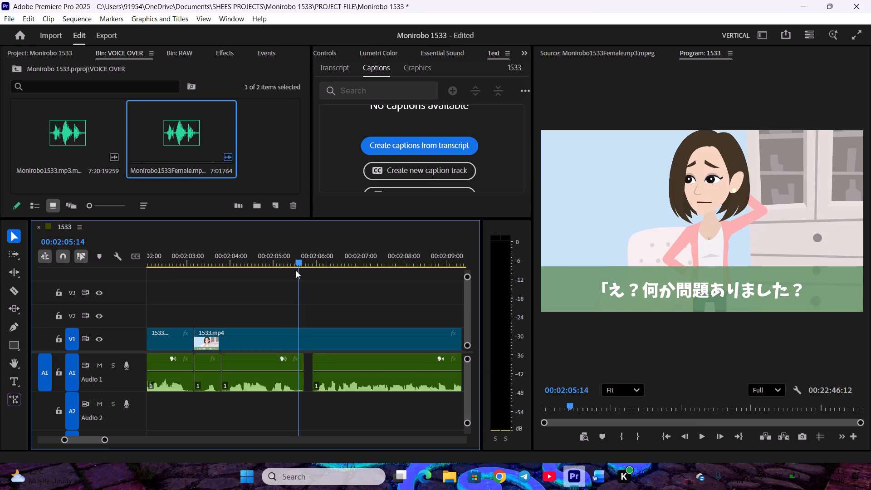
{"action": "left_click_drag", "start_coordinate": [296, 270], "coordinate": [295, 272]}
{"action": "left_click", "coordinate": [288, 386]}
{"action": "key", "text": "c"}
{"action": "left_click", "coordinate": [303, 386]}
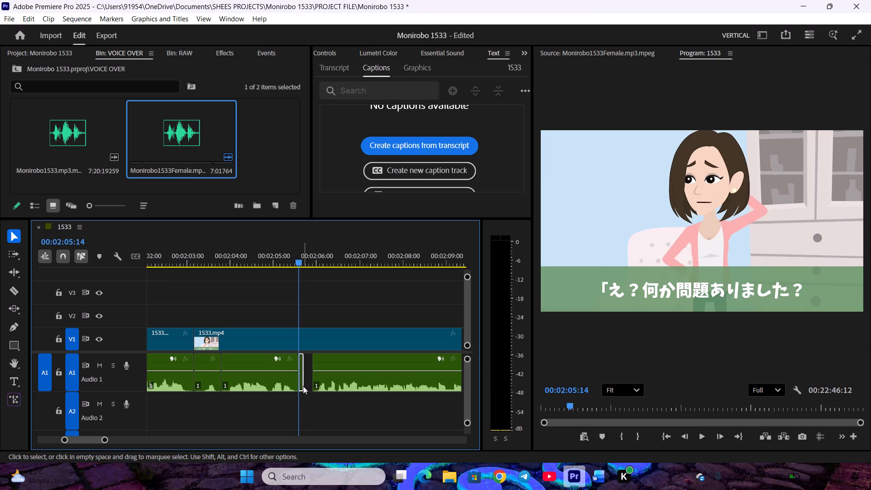
{"action": "key", "text": "BackSpace"}
{"action": "left_click_drag", "start_coordinate": [339, 384], "coordinate": [329, 384]}
{"action": "left_click", "coordinate": [333, 404]}
Trim about 0.1 seconds off the end of the last part of Eriko's line on A1.
{"action": "scroll", "coordinate": [339, 403], "scroll_direction": "down", "scroll_amount": 4}
{"action": "left_click", "coordinate": [396, 384]}
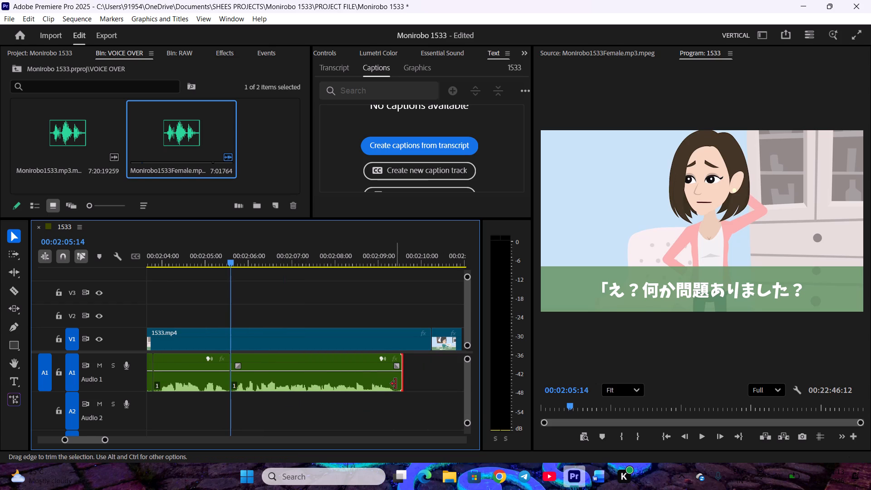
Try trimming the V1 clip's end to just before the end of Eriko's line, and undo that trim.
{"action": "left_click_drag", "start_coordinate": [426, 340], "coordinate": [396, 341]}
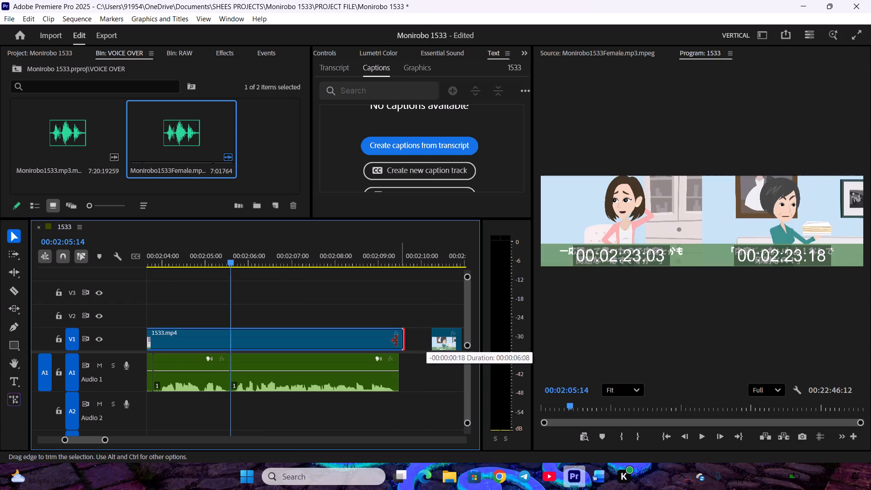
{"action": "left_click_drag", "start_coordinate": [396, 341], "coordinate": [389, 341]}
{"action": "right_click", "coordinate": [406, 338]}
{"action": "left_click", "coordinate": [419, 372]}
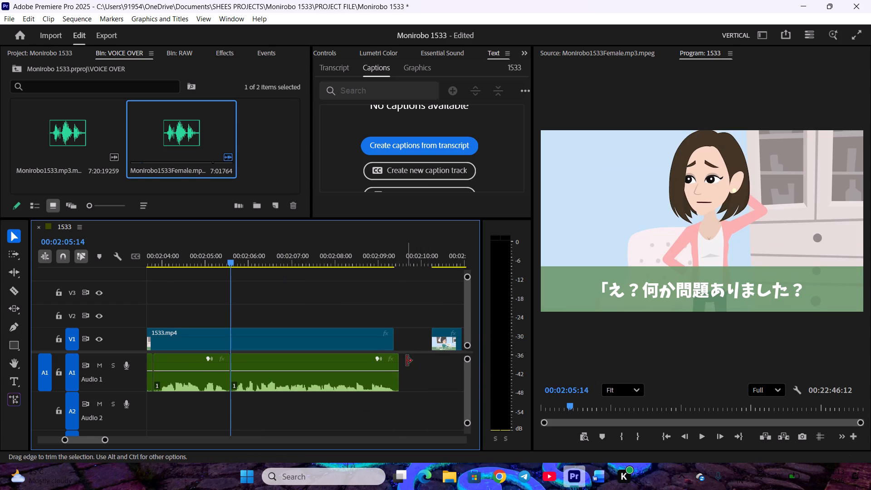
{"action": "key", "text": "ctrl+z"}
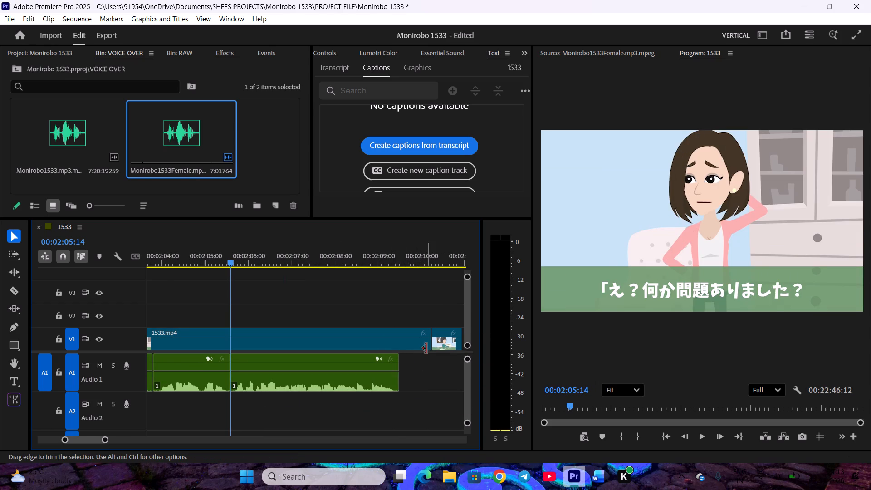
Trim the V1 clip's end to the end of Eriko's line at 00:02:09:12 and ripple delete the gap.
{"action": "left_click_drag", "start_coordinate": [426, 348], "coordinate": [393, 348]}
{"action": "right_click", "coordinate": [413, 342]}
{"action": "left_click", "coordinate": [425, 347]}
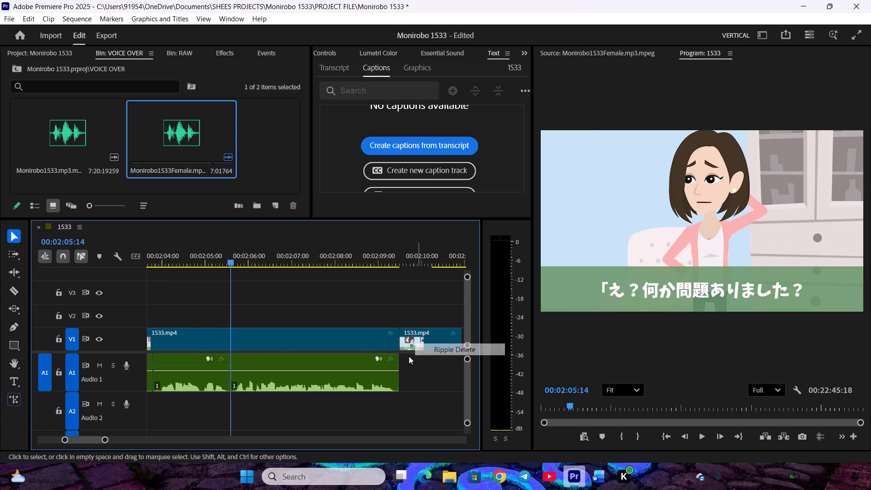
Raise the gain of the three parts of Eriko's line on A1 by 10 dB and play back the result.
{"action": "scroll", "coordinate": [377, 380], "scroll_direction": "up", "scroll_amount": 4}
{"action": "scroll", "coordinate": [318, 393], "scroll_direction": "down", "scroll_amount": 2}
{"action": "left_click_drag", "start_coordinate": [166, 402], "coordinate": [246, 393]}
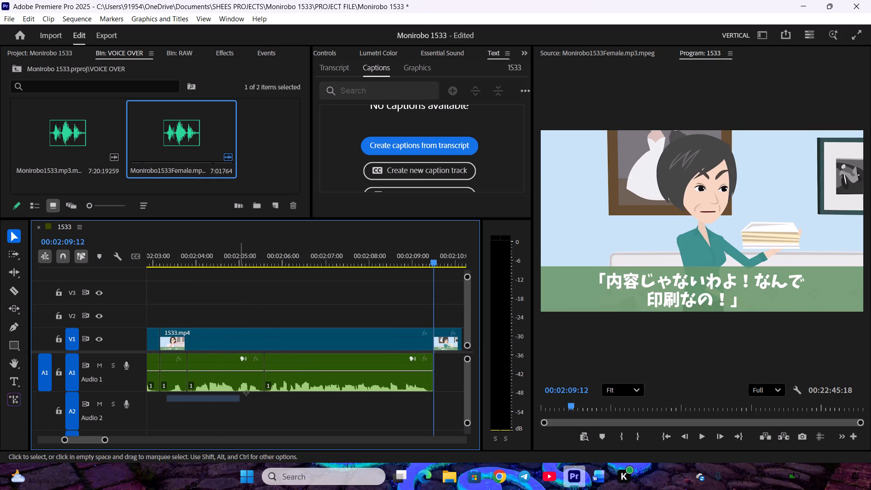
{"action": "left_click_drag", "start_coordinate": [246, 393], "coordinate": [292, 387]}
{"action": "key", "text": "g"}
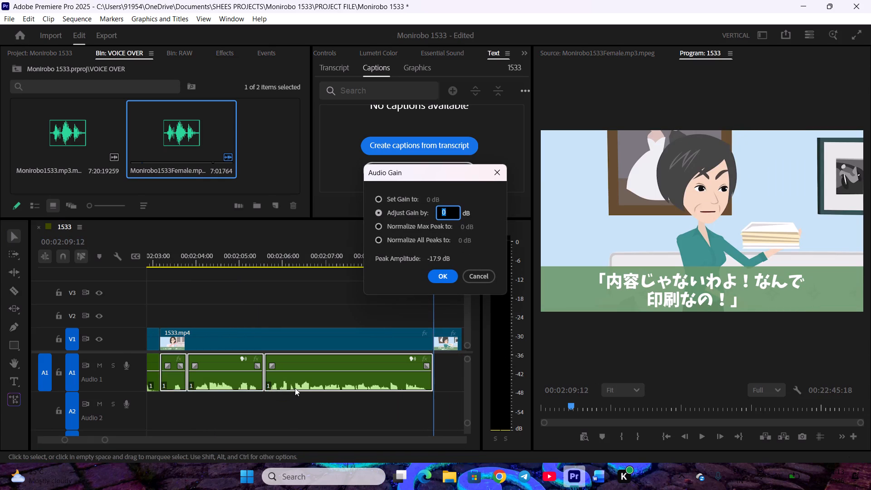
{"action": "type", "text": "10"}
{"action": "key", "text": "Return"}
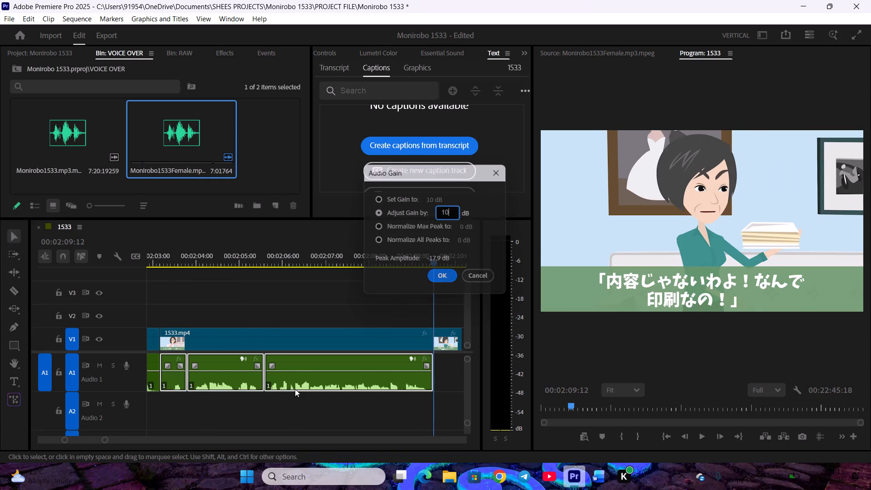
{"action": "left_click", "coordinate": [314, 254]}
{"action": "key", "text": "space"}
{"action": "left_click", "coordinate": [361, 285]}
{"action": "scroll", "coordinate": [369, 297], "scroll_direction": "down", "scroll_amount": 4}
{"action": "scroll", "coordinate": [378, 382], "scroll_direction": "down", "scroll_amount": 1}
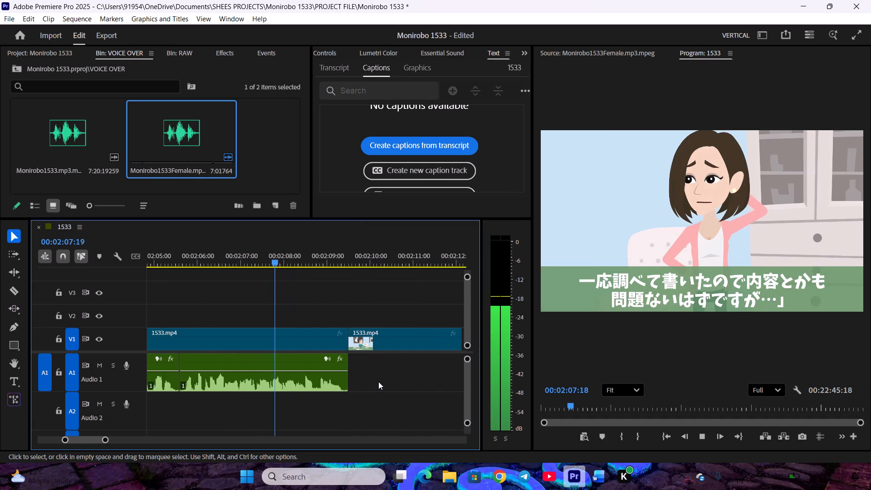
Save the project after playing back Eriko's line, and scrub through the V1 scene that follows it.
{"action": "scroll", "coordinate": [378, 382], "scroll_direction": "down", "scroll_amount": 1}
{"action": "key", "text": "ctrl+s"}
{"action": "key", "text": "space"}
{"action": "scroll", "coordinate": [374, 382], "scroll_direction": "down", "scroll_amount": 5}
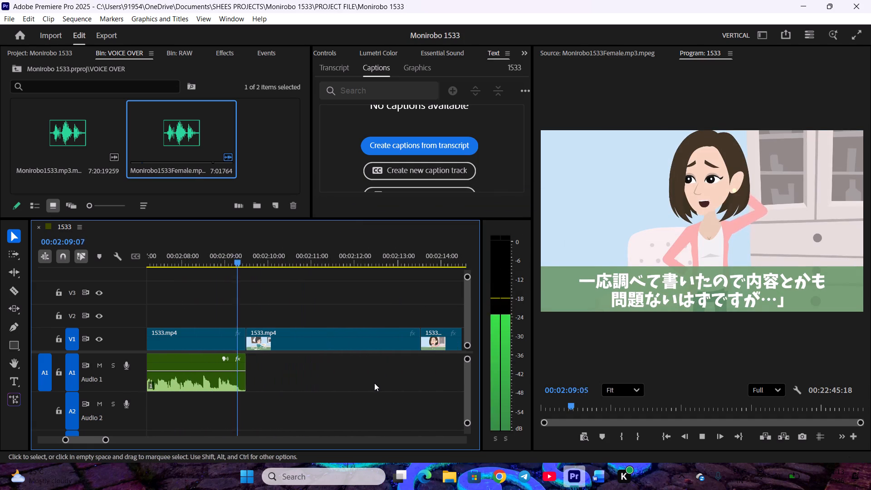
{"action": "scroll", "coordinate": [372, 383], "scroll_direction": "down", "scroll_amount": 3}
{"action": "left_click_drag", "start_coordinate": [281, 250], "coordinate": [375, 266]}
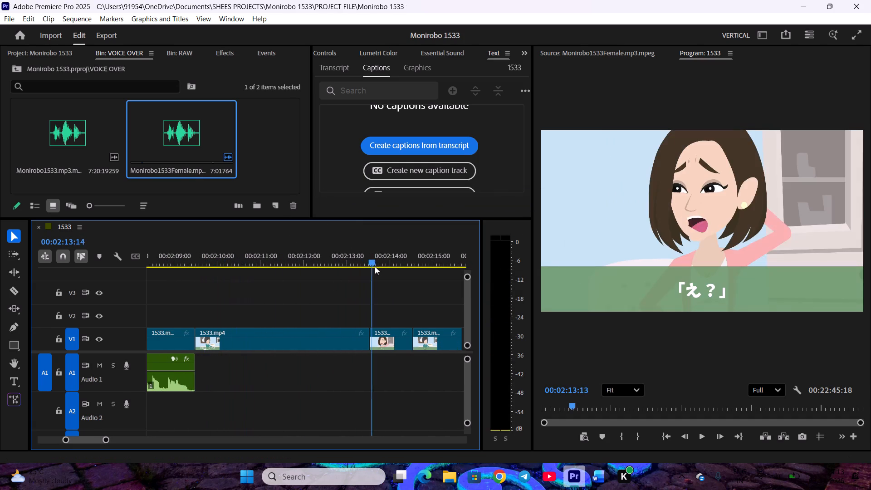
{"action": "left_click_drag", "start_coordinate": [375, 266], "coordinate": [346, 267]}
{"action": "key", "text": "ctrl+s"}
Mark the mother-in-law's "It's not the content!" line in Monirobo1533Female, checking the script in Word, and place it on A1 at about 00:02:10:09.
{"action": "double_click", "coordinate": [192, 136]}
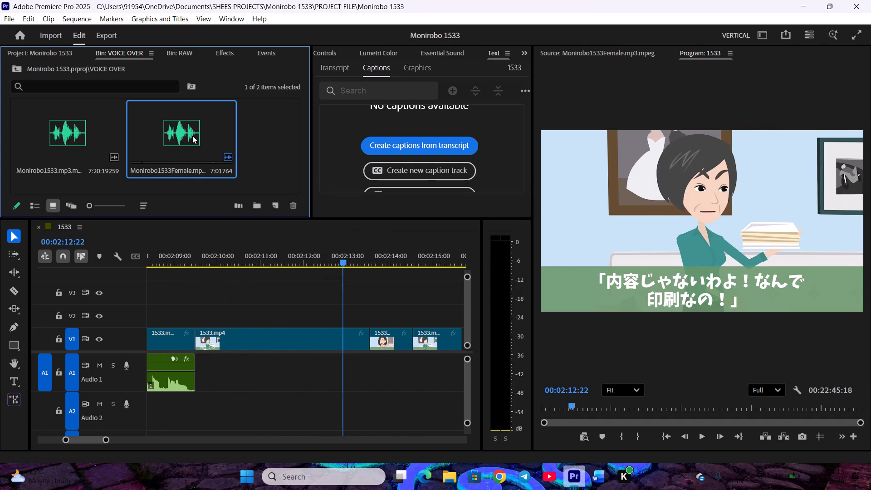
{"action": "key", "text": "i"}
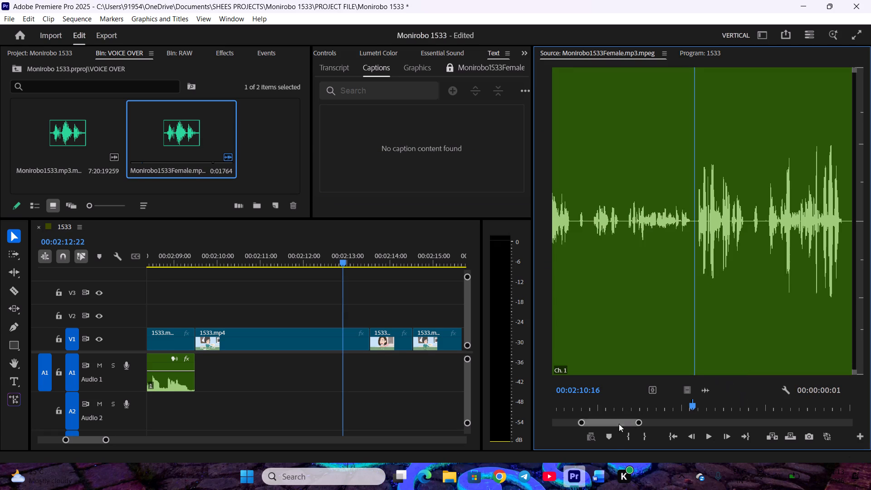
{"action": "key", "text": "space"}
{"action": "left_click", "coordinate": [603, 486]}
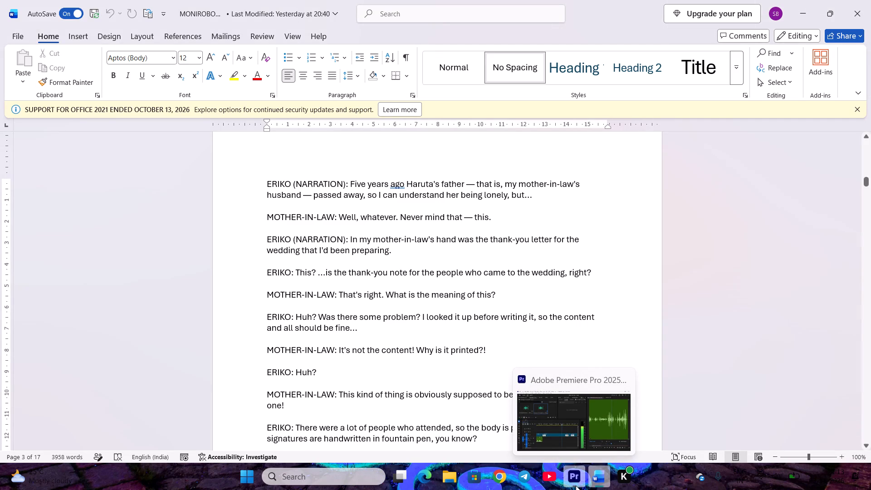
{"action": "left_click", "coordinate": [576, 485]}
{"action": "key", "text": "space"}
{"action": "scroll", "coordinate": [720, 409], "scroll_direction": "up", "scroll_amount": 2}
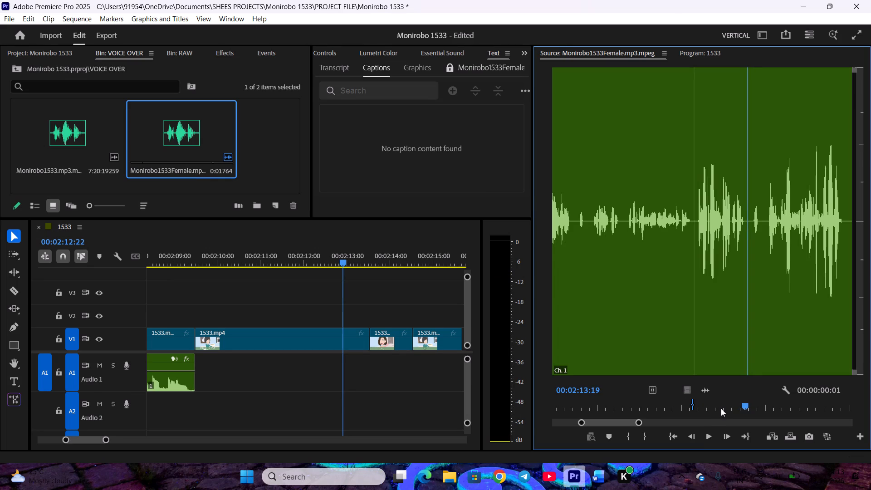
{"action": "key", "text": "o"}
{"action": "left_click_drag", "start_coordinate": [708, 387], "coordinate": [342, 380]}
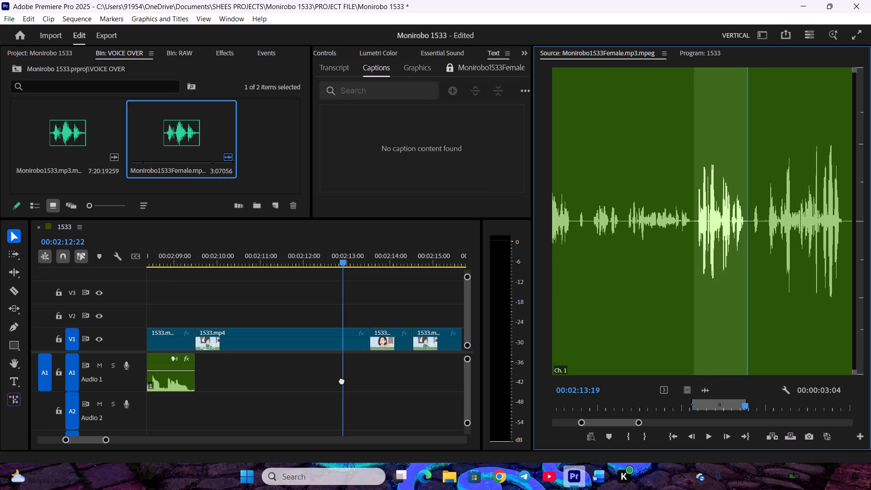
{"action": "left_click_drag", "start_coordinate": [342, 380], "coordinate": [237, 368]}
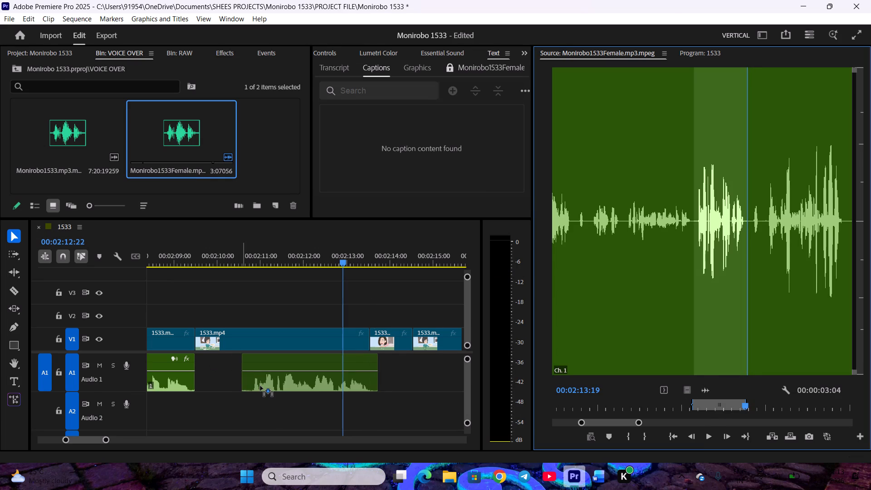
Cut the mother-in-law's line on A1 at 00:02:10:14 and delete the short silent piece before the cut.
{"action": "left_click", "coordinate": [246, 264]}
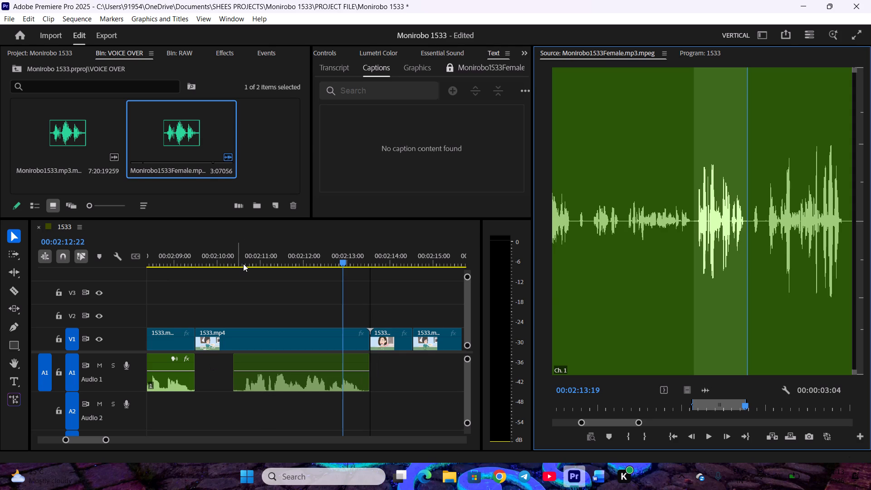
{"action": "left_click", "coordinate": [244, 264]}
{"action": "scroll", "coordinate": [618, 404], "scroll_direction": "up", "scroll_amount": 7}
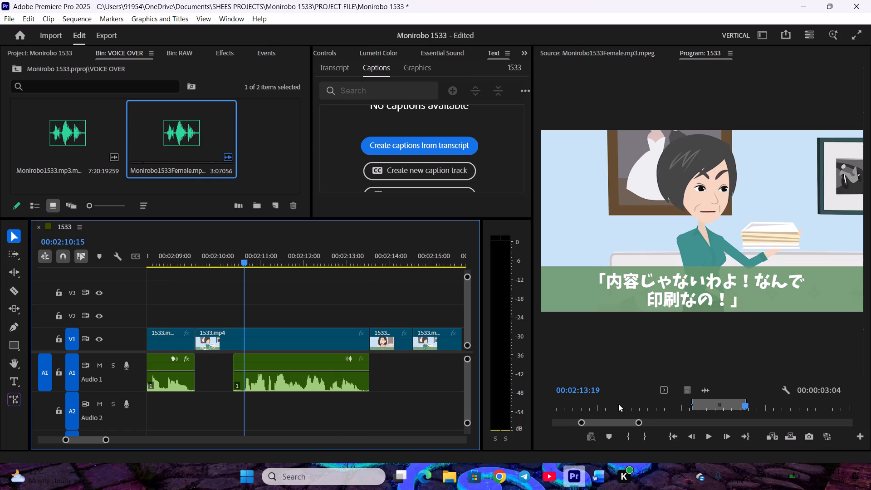
{"action": "scroll", "coordinate": [618, 404], "scroll_direction": "down", "scroll_amount": 2}
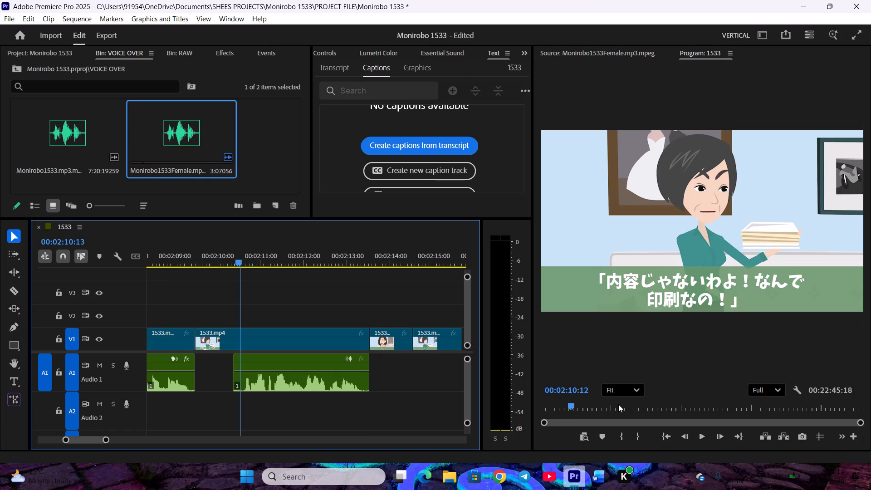
{"action": "left_click", "coordinate": [284, 380]}
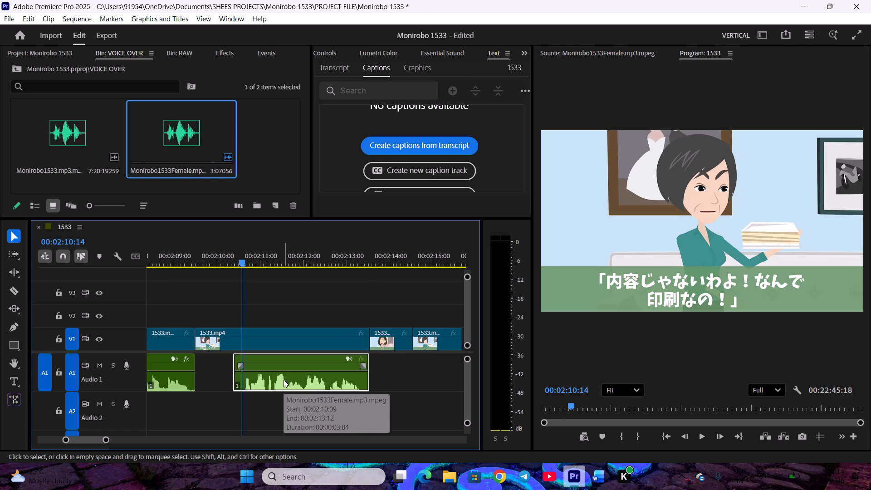
{"action": "key", "text": "c"}
{"action": "key", "text": "BackSpace"}
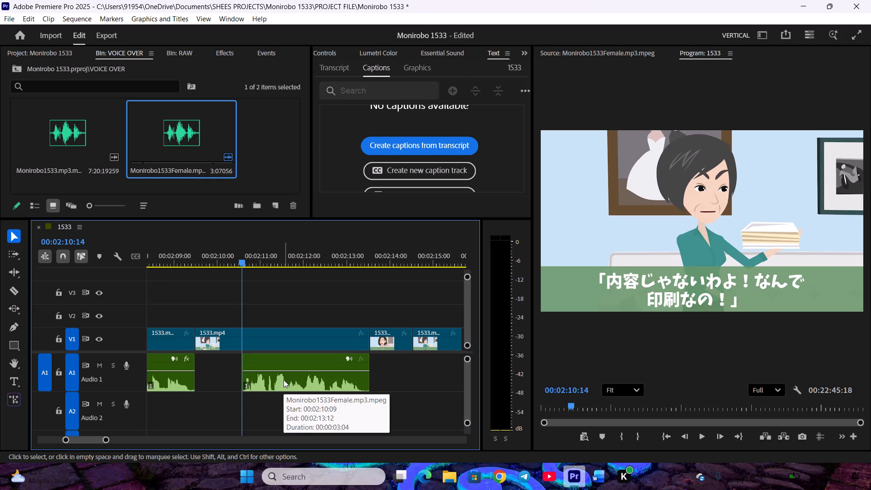
Move the trimmed mother-in-law's line on A1 earlier so it starts directly at the end of Eriko's line.
{"action": "left_click_drag", "start_coordinate": [290, 385], "coordinate": [245, 383]}
{"action": "left_click", "coordinate": [312, 391]}
{"action": "left_click", "coordinate": [320, 410]}
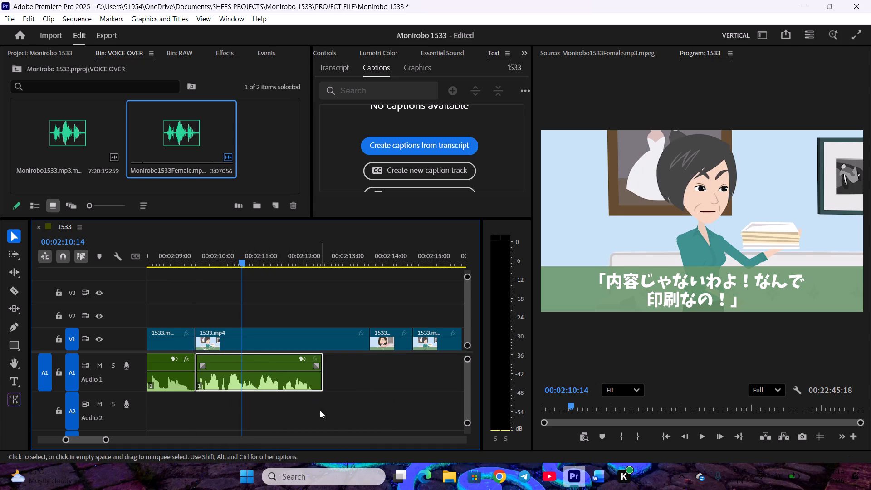
Cut the end of the mother-in-law's line on A1 at 00:02:12:09 and delete the leftover sliver.
{"action": "left_click", "coordinate": [320, 262]}
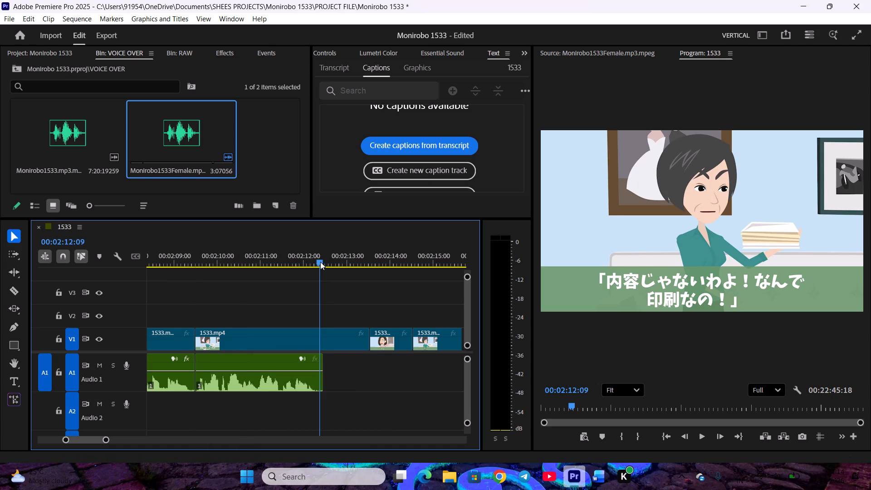
{"action": "left_click", "coordinate": [280, 379]}
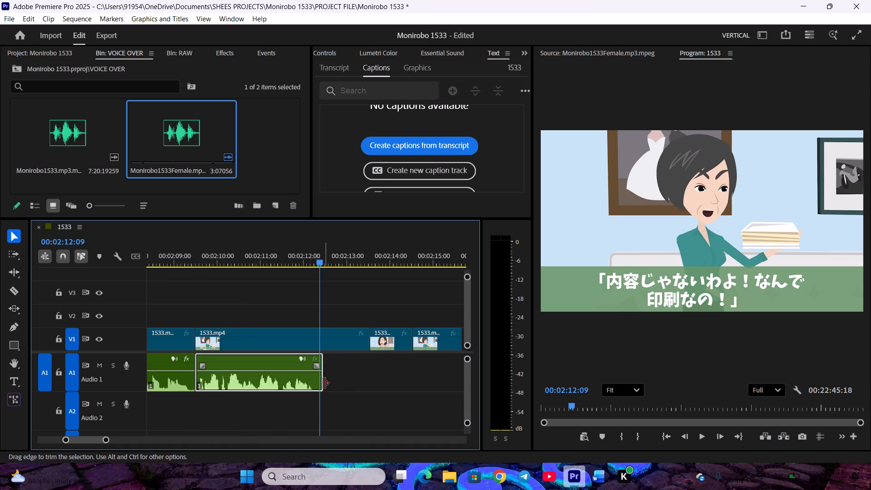
{"action": "key", "text": "c"}
{"action": "key", "text": "Right"}
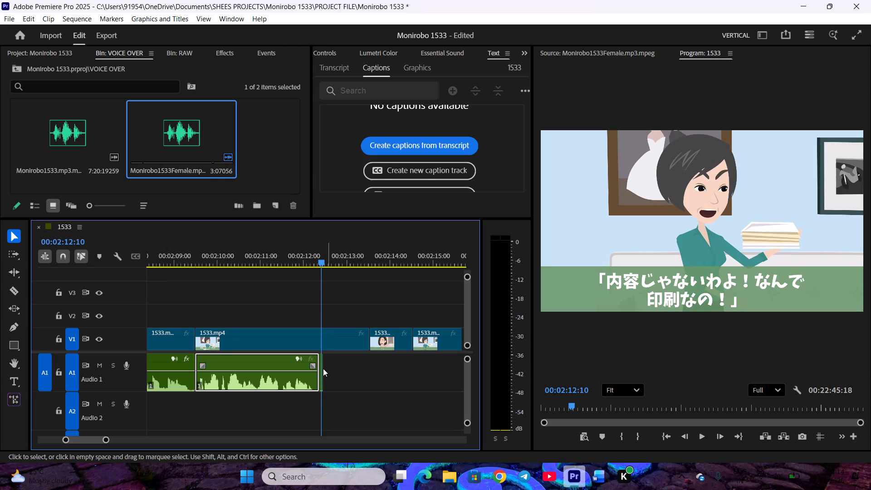
{"action": "left_click", "coordinate": [321, 377]}
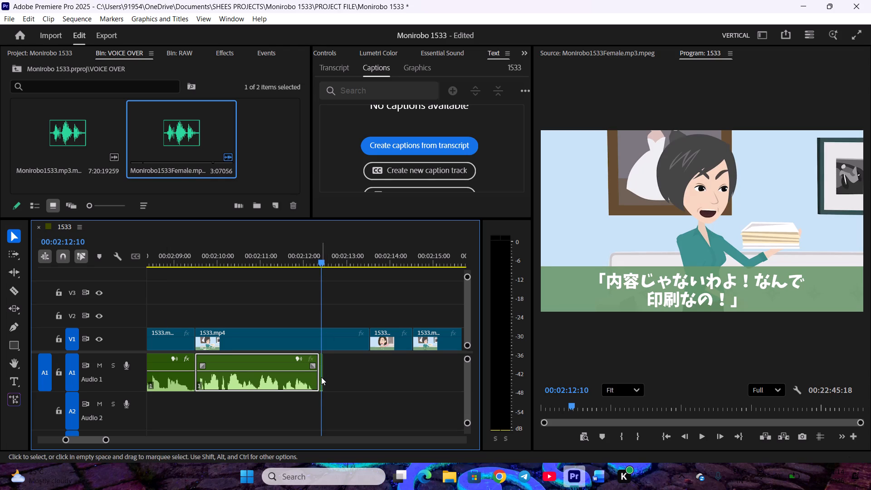
{"action": "key", "text": "BackSpace"}
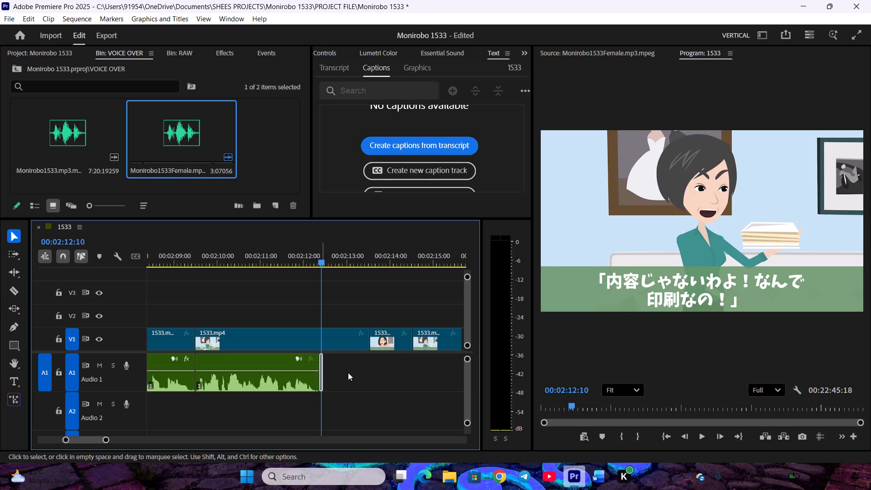
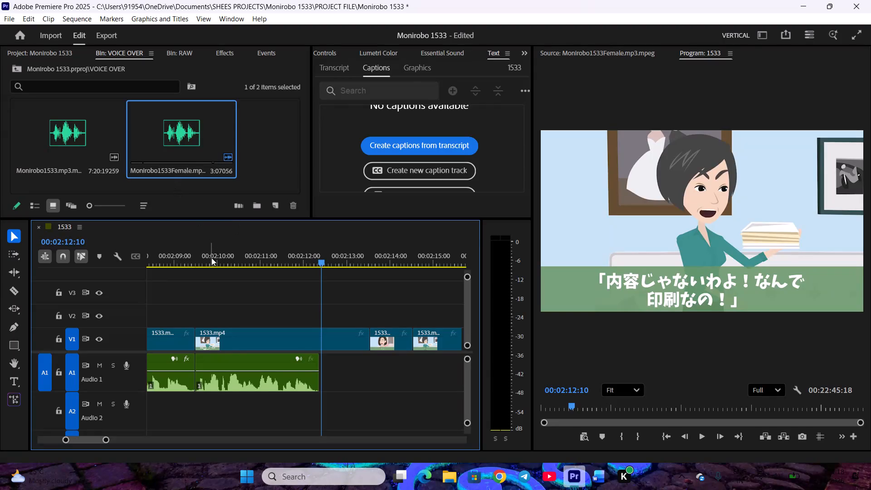
Play the mother-in-law's line, trim its V1 shot to end with the audio at about 00:02:12:09, and close the gap.
{"action": "left_click_drag", "start_coordinate": [229, 257], "coordinate": [226, 257]}
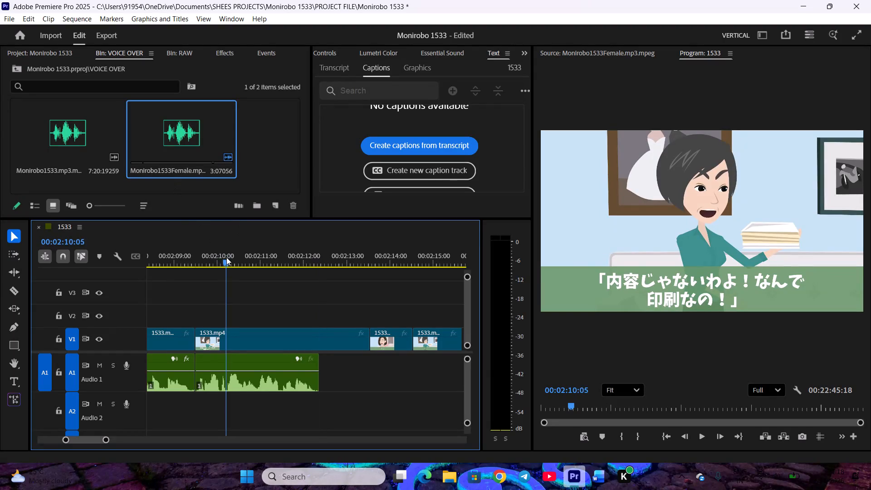
{"action": "left_click_drag", "start_coordinate": [226, 257], "coordinate": [214, 264]}
{"action": "key", "text": "space"}
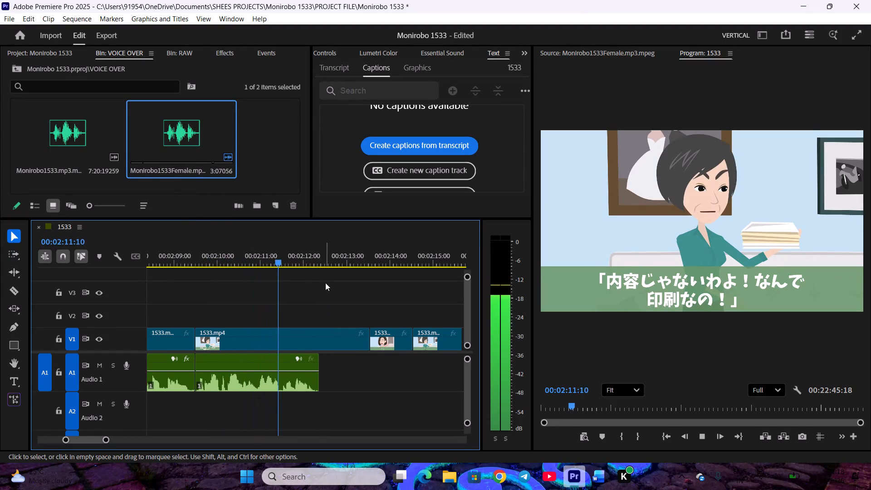
{"action": "left_click_drag", "start_coordinate": [367, 341], "coordinate": [331, 340]}
{"action": "key", "text": "space"}
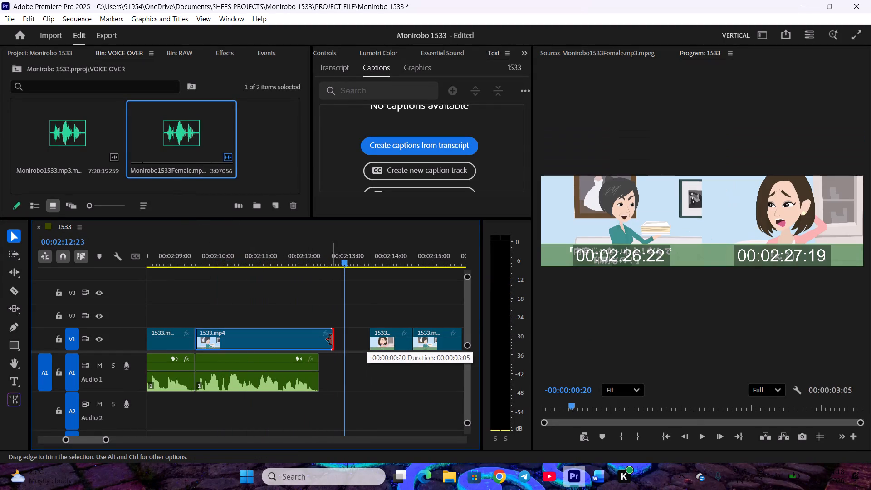
{"action": "left_click_drag", "start_coordinate": [331, 340], "coordinate": [321, 339]}
{"action": "right_click", "coordinate": [327, 337]}
{"action": "left_click", "coordinate": [355, 340]}
{"action": "scroll", "coordinate": [357, 349], "scroll_direction": "down", "scroll_amount": 4}
Mark Eriko's "Huh?" in Monirobo1533Female, ending at 00:02:14:15, and place it on A1 directly after the mother-in-law's line.
{"action": "key", "text": "space"}
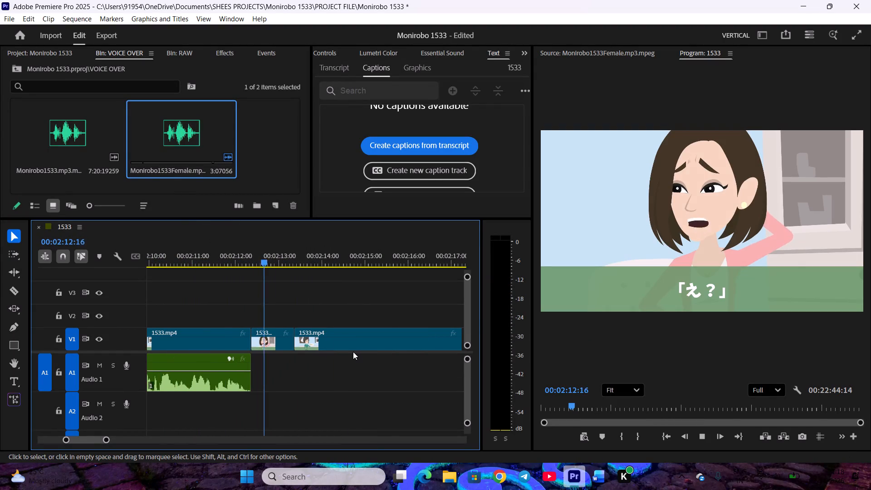
{"action": "scroll", "coordinate": [352, 352], "scroll_direction": "down", "scroll_amount": 1}
{"action": "key", "text": "space"}
{"action": "double_click", "coordinate": [201, 153]}
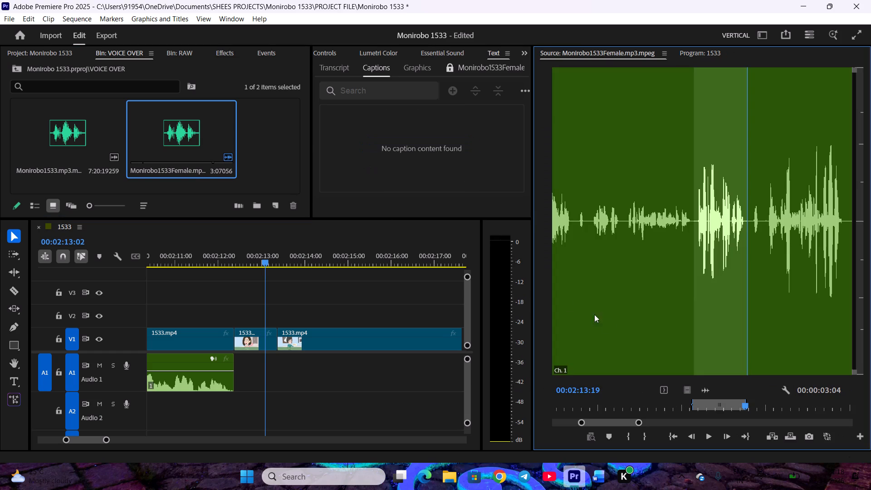
{"action": "scroll", "coordinate": [770, 407], "scroll_direction": "down", "scroll_amount": 4}
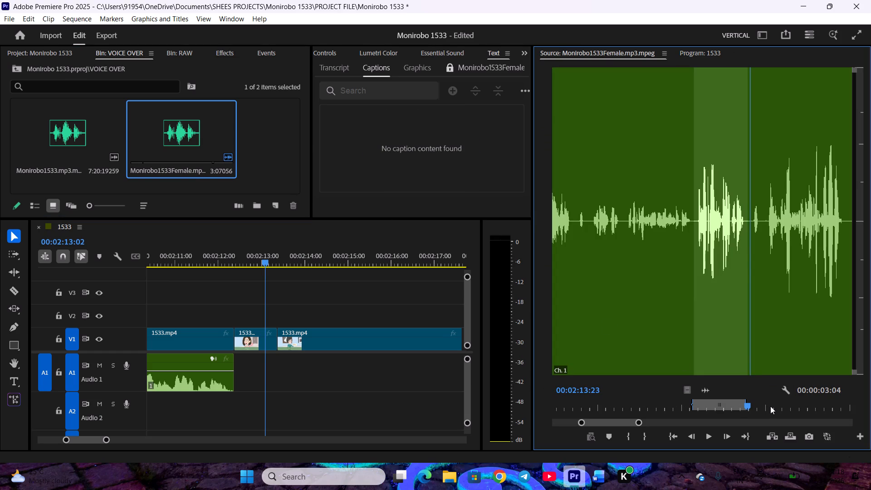
{"action": "key", "text": "i"}
{"action": "key", "text": "space"}
{"action": "key", "text": "space"}
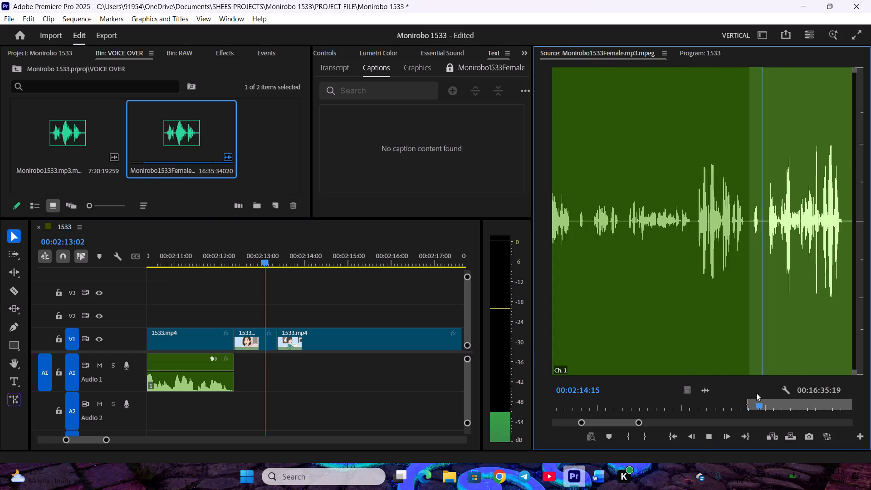
{"action": "key", "text": "o"}
{"action": "left_click_drag", "start_coordinate": [705, 388], "coordinate": [236, 369]}
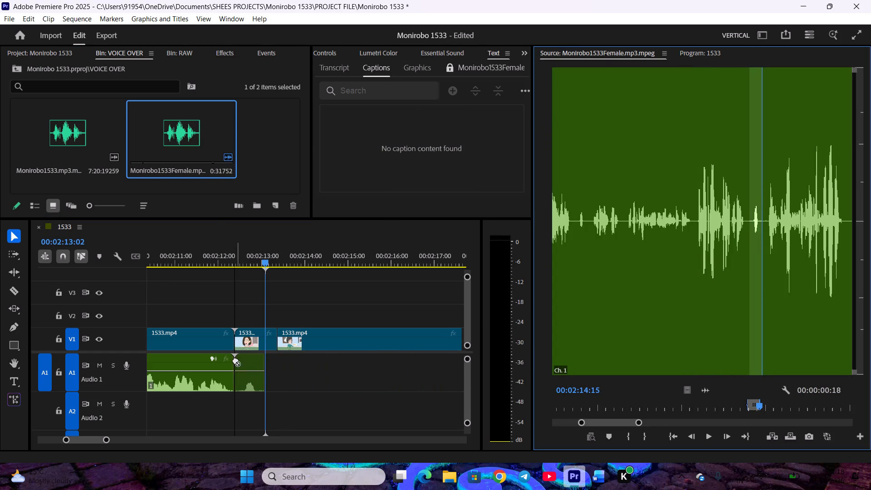
Trim Eriko's V1 reaction shot to end with her "Huh?" at about 00:02:13:02 and close the gap behind it.
{"action": "left_click", "coordinate": [239, 254]}
{"action": "key", "text": "space"}
{"action": "key", "text": "space"}
{"action": "left_click_drag", "start_coordinate": [276, 339], "coordinate": [265, 340]}
{"action": "right_click", "coordinate": [270, 337]}
{"action": "left_click", "coordinate": [296, 345]}
{"action": "scroll", "coordinate": [300, 351], "scroll_direction": "down", "scroll_amount": 5}
Review the mother-in-law's following V1 shot up to about 00:02:16:20 and save the project.
{"action": "key", "text": "space"}
{"action": "left_click_drag", "start_coordinate": [232, 246], "coordinate": [356, 269]}
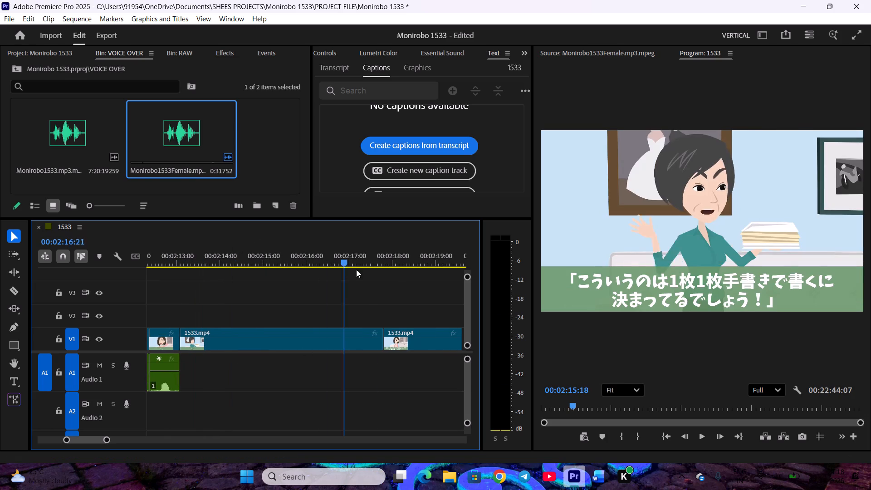
{"action": "left_click_drag", "start_coordinate": [356, 269], "coordinate": [343, 276]}
{"action": "key", "text": "ctrl+s"}
Mark the start of the mother-in-law's next line in Monirobo1533Female at about 00:02:14:20 and play it.
{"action": "double_click", "coordinate": [152, 136]}
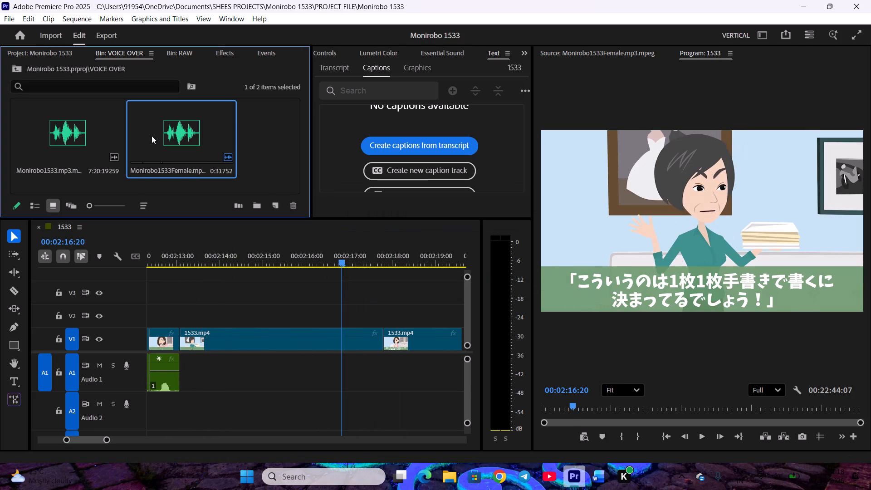
{"action": "scroll", "coordinate": [714, 363], "scroll_direction": "down", "scroll_amount": 6}
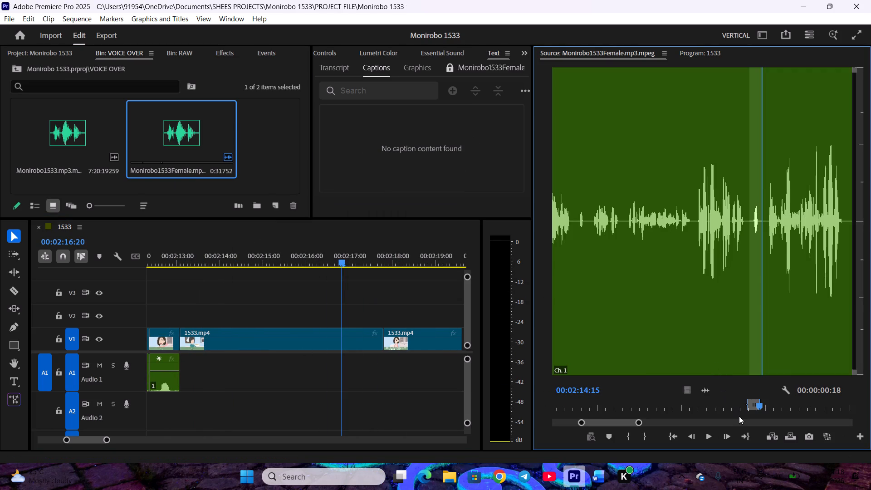
{"action": "scroll", "coordinate": [739, 416], "scroll_direction": "down", "scroll_amount": 7}
{"action": "scroll", "coordinate": [739, 414], "scroll_direction": "up", "scroll_amount": 1}
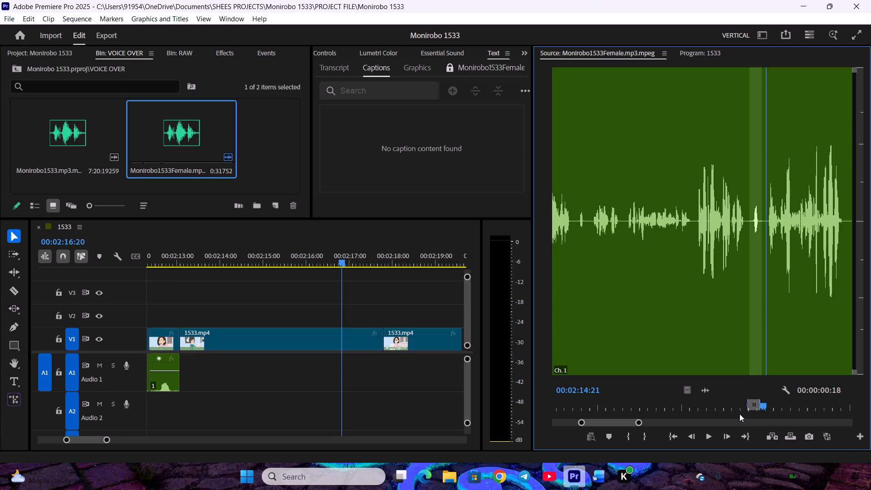
{"action": "key", "text": "i"}
{"action": "key", "text": "space"}
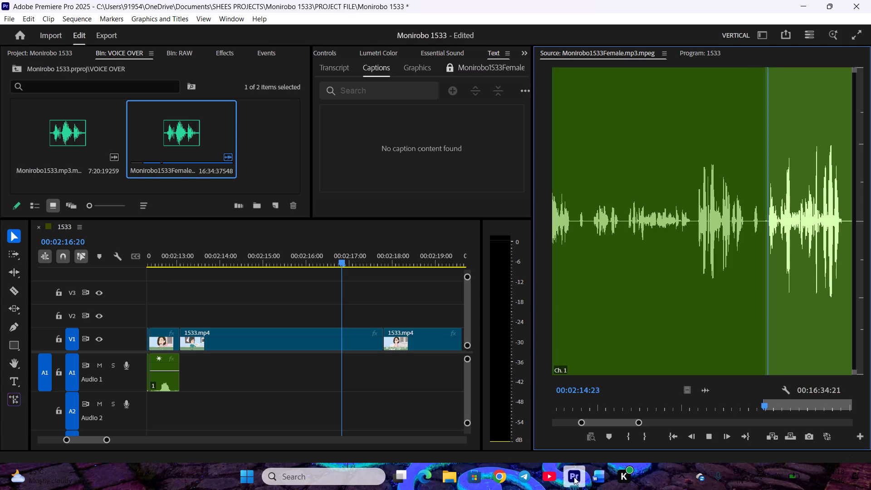
Check the mother-in-law's "handwritten, one by one!" line in Word, mark its end at 00:02:19:15, and place it on A1 after "Huh?".
{"action": "left_click", "coordinate": [596, 474]}
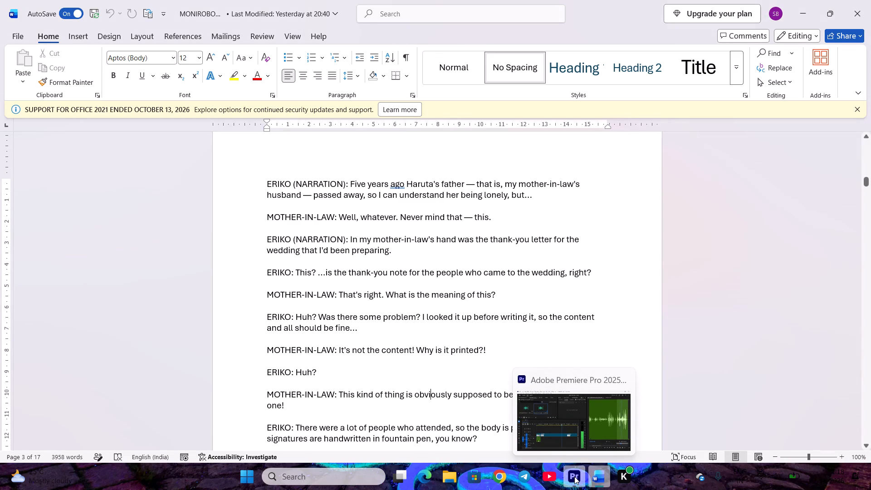
{"action": "scroll", "coordinate": [430, 404], "scroll_direction": "down", "scroll_amount": 2}
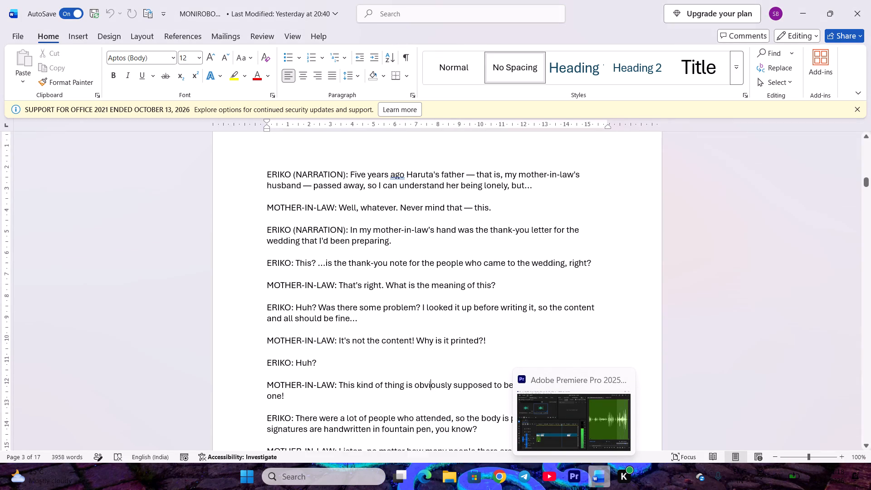
{"action": "scroll", "coordinate": [430, 404], "scroll_direction": "down", "scroll_amount": 3}
{"action": "left_click", "coordinate": [577, 486]}
{"action": "key", "text": "space"}
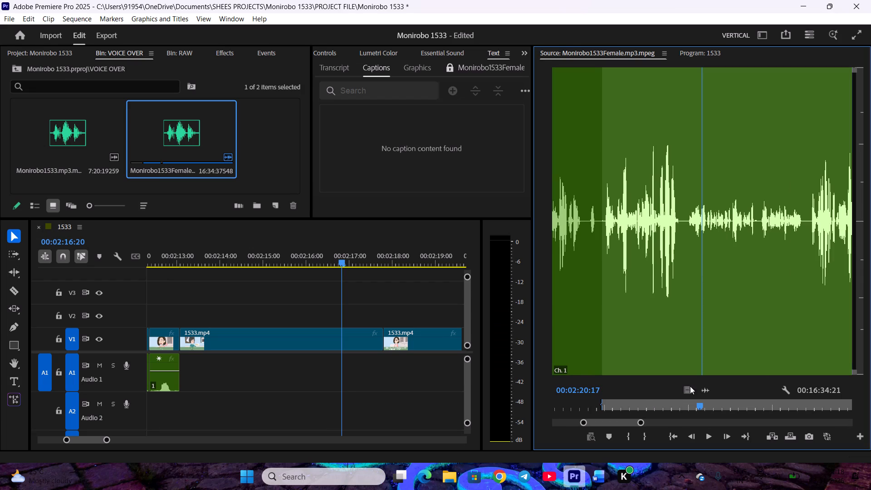
{"action": "left_click", "coordinate": [661, 403]}
{"action": "key", "text": "space"}
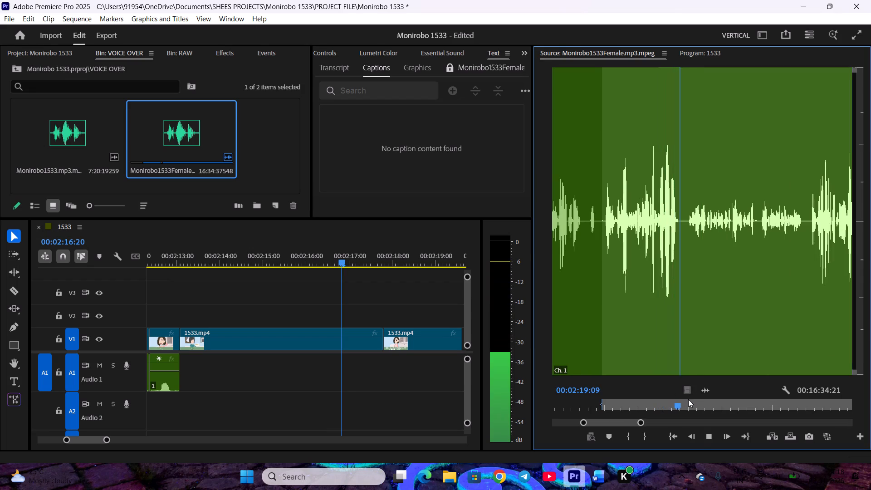
{"action": "key", "text": "space"}
{"action": "scroll", "coordinate": [689, 399], "scroll_direction": "down", "scroll_amount": 2}
{"action": "key", "text": "o"}
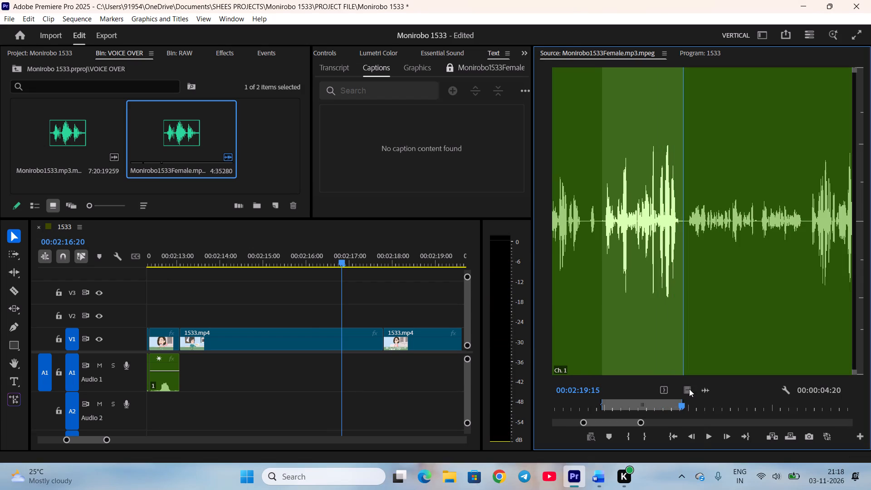
{"action": "left_click_drag", "start_coordinate": [700, 389], "coordinate": [184, 367]}
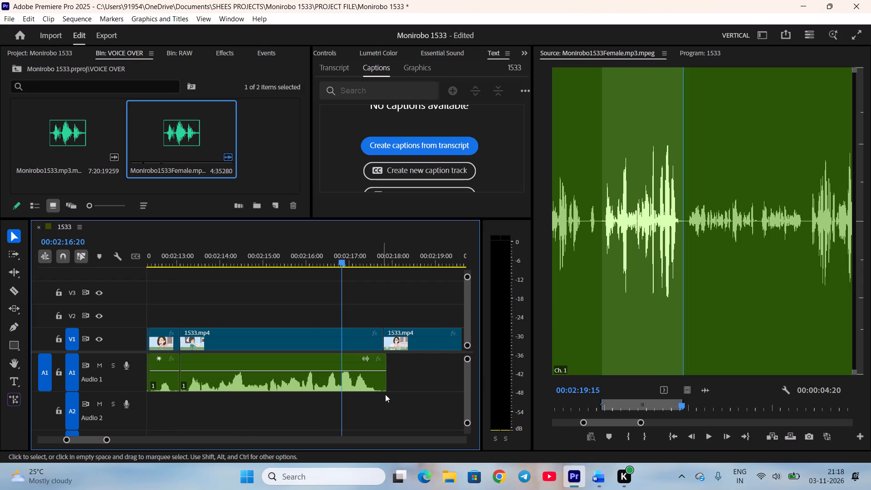
Trim the end of the mother-in-law's new line on A1 to the V1 cut and play it.
{"action": "left_click", "coordinate": [389, 388]}
{"action": "left_click", "coordinate": [390, 403]}
{"action": "key", "text": "space"}
Review Eriko's next V1 shot through to the mother-in-law's reply, return to 00:02:19:23, and save the project.
{"action": "scroll", "coordinate": [368, 394], "scroll_direction": "down", "scroll_amount": 5}
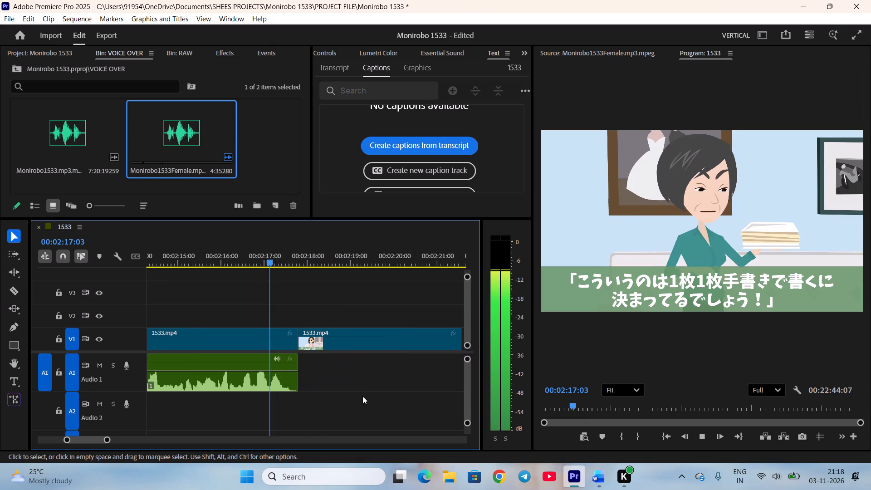
{"action": "scroll", "coordinate": [361, 391], "scroll_direction": "down", "scroll_amount": 9}
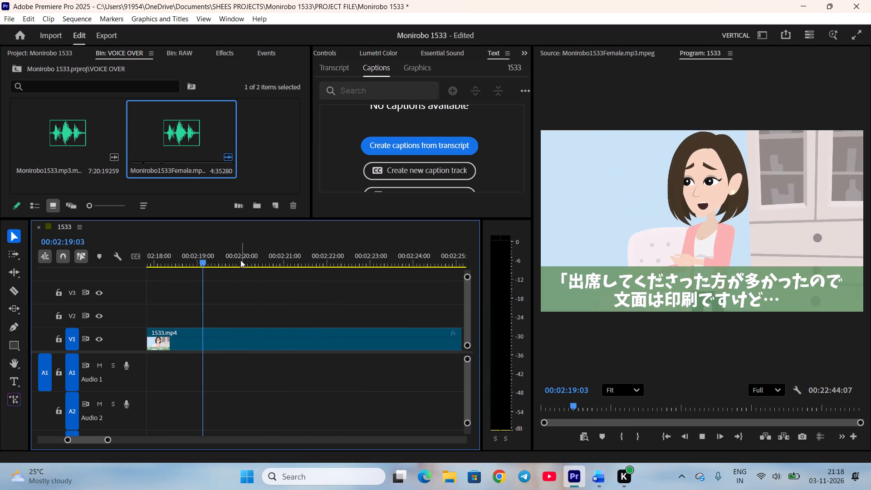
{"action": "left_click_drag", "start_coordinate": [240, 256], "coordinate": [378, 269]}
{"action": "key", "text": "space"}
{"action": "scroll", "coordinate": [375, 329], "scroll_direction": "down", "scroll_amount": 10}
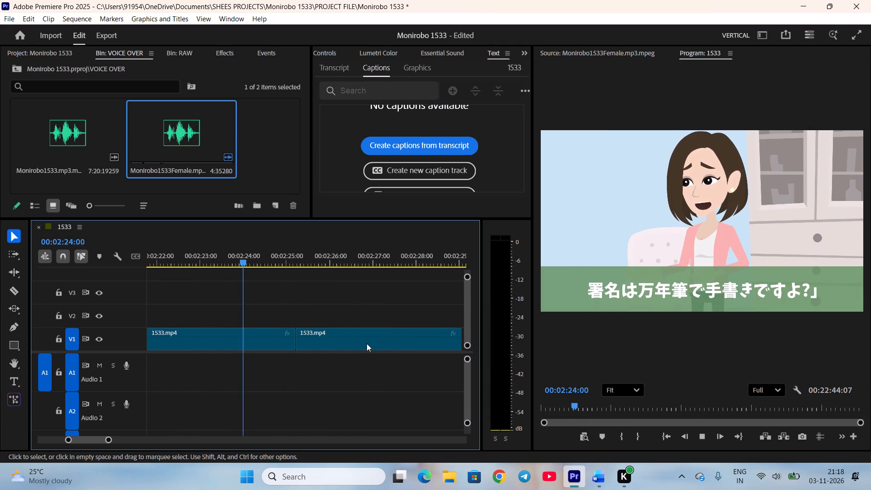
{"action": "key", "text": "space"}
{"action": "scroll", "coordinate": [295, 361], "scroll_direction": "up", "scroll_amount": 6}
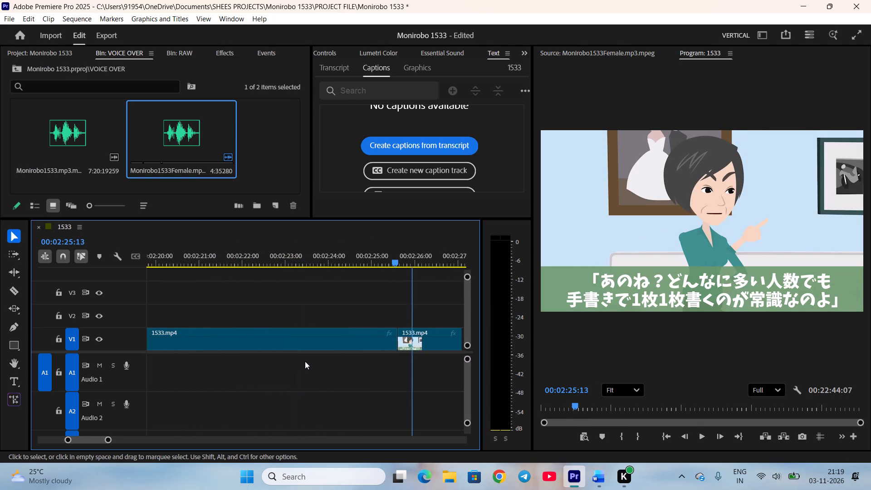
{"action": "scroll", "coordinate": [305, 361], "scroll_direction": "up", "scroll_amount": 7}
{"action": "left_click", "coordinate": [290, 258]}
{"action": "key", "text": "ctrl+s"}
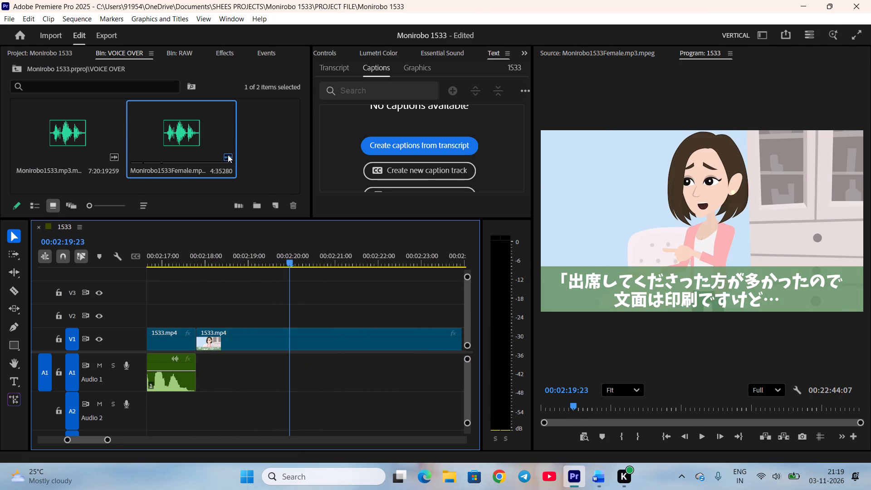
Mark Eriko's "There were a lot of people" line in Monirobo1533Female, ending at 00:02:26:20, checking Word, and place it on A1 at about 00:02:18:12.
{"action": "double_click", "coordinate": [168, 129]}
{"action": "scroll", "coordinate": [733, 382], "scroll_direction": "down", "scroll_amount": 3}
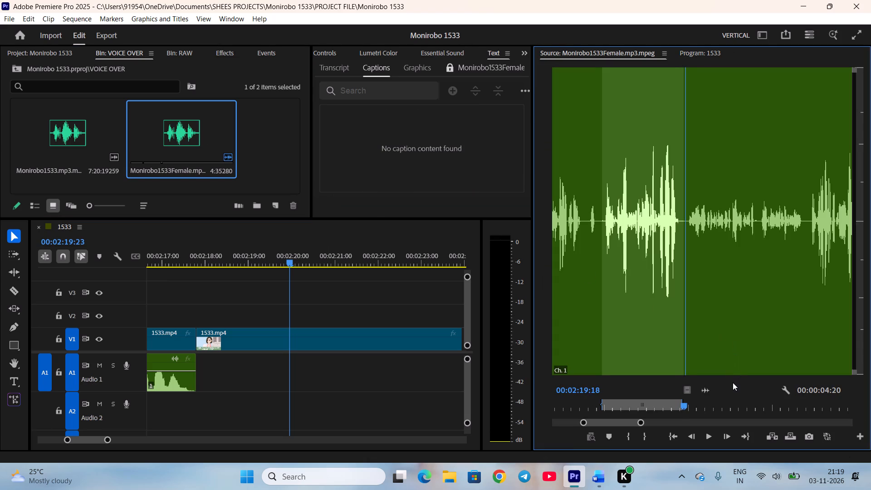
{"action": "scroll", "coordinate": [732, 382], "scroll_direction": "up", "scroll_amount": 1}
{"action": "key", "text": "i"}
{"action": "key", "text": "space"}
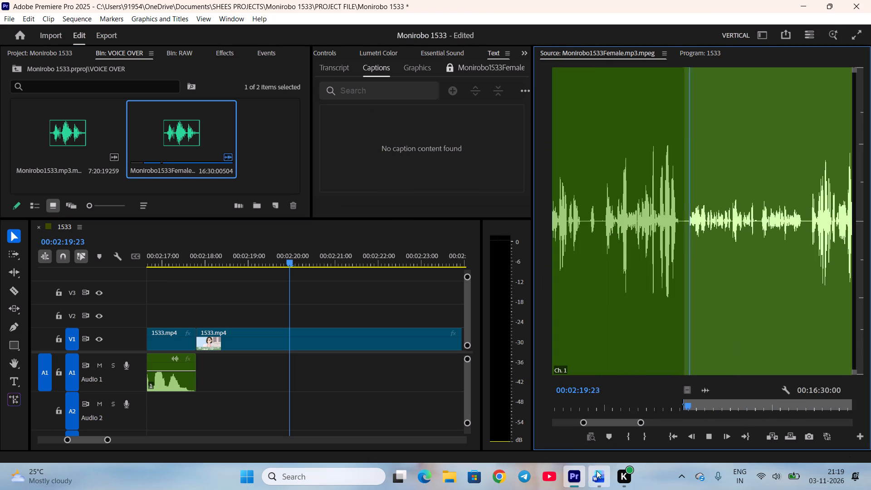
{"action": "left_click", "coordinate": [597, 470]}
{"action": "scroll", "coordinate": [474, 366], "scroll_direction": "down", "scroll_amount": 2}
{"action": "scroll", "coordinate": [509, 389], "scroll_direction": "down", "scroll_amount": 1}
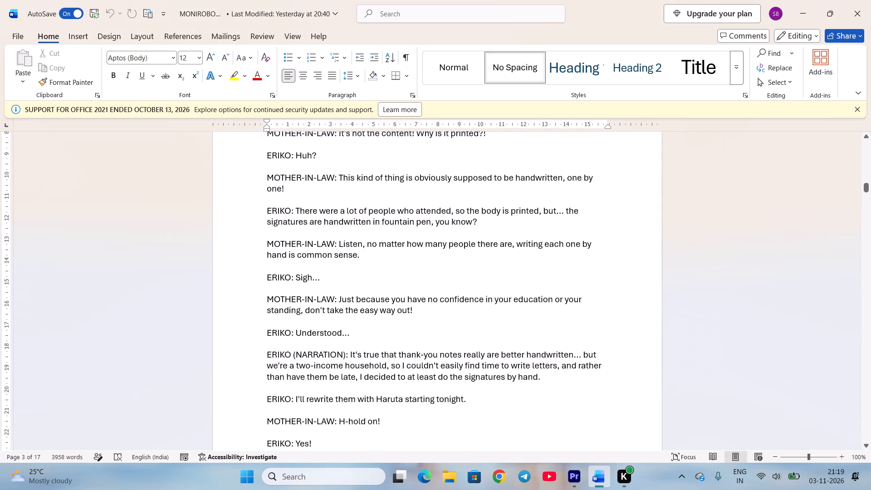
{"action": "left_click", "coordinate": [582, 473]}
{"action": "key", "text": "space"}
{"action": "scroll", "coordinate": [708, 410], "scroll_direction": "up", "scroll_amount": 5}
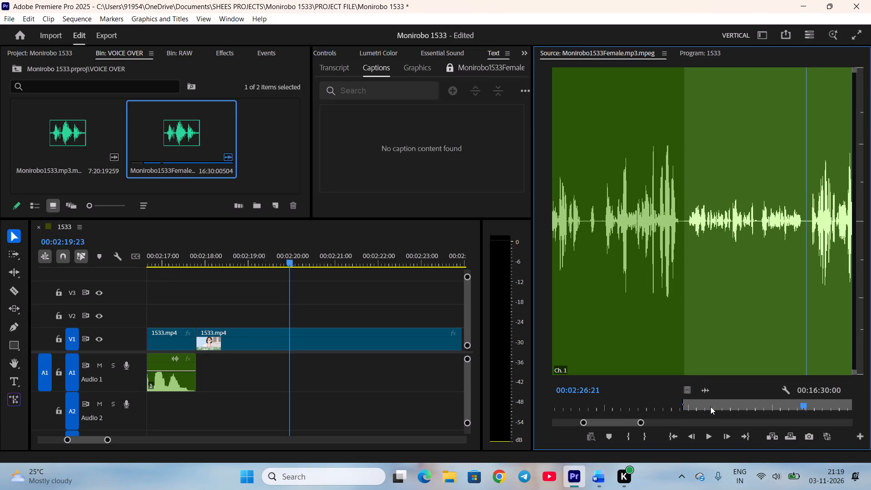
{"action": "scroll", "coordinate": [710, 407], "scroll_direction": "up", "scroll_amount": 1}
{"action": "key", "text": "o"}
{"action": "left_click_drag", "start_coordinate": [707, 392], "coordinate": [523, 393]}
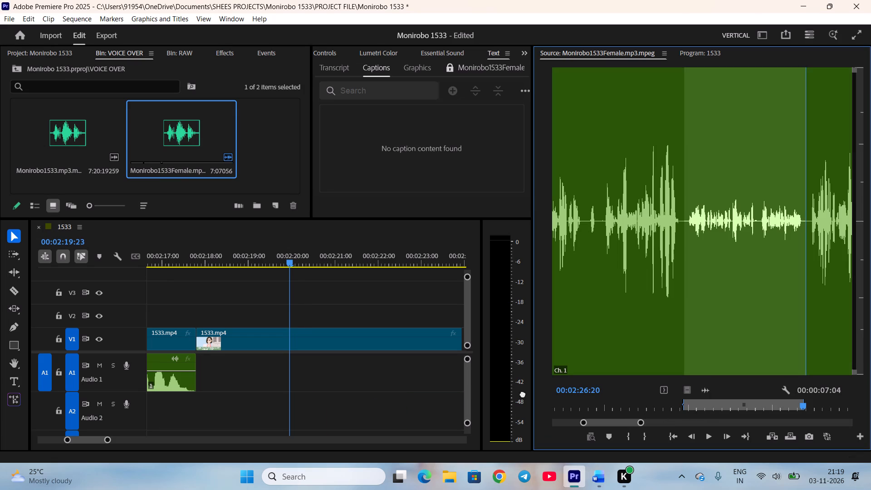
{"action": "left_click_drag", "start_coordinate": [523, 393], "coordinate": [228, 376]}
Trim the silent start of Eriko's new line and move it earlier on A1 against the mother-in-law's line.
{"action": "left_click_drag", "start_coordinate": [231, 384], "coordinate": [238, 383]}
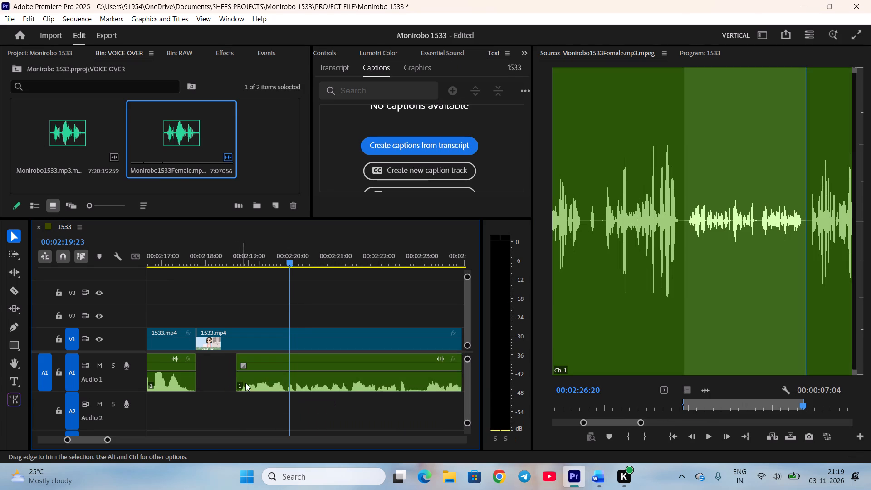
{"action": "left_click_drag", "start_coordinate": [262, 385], "coordinate": [224, 383]}
{"action": "left_click", "coordinate": [305, 405]}
Play Eriko's line on A1 and trim its silent end to about 00:02:24:14.
{"action": "key", "text": "space"}
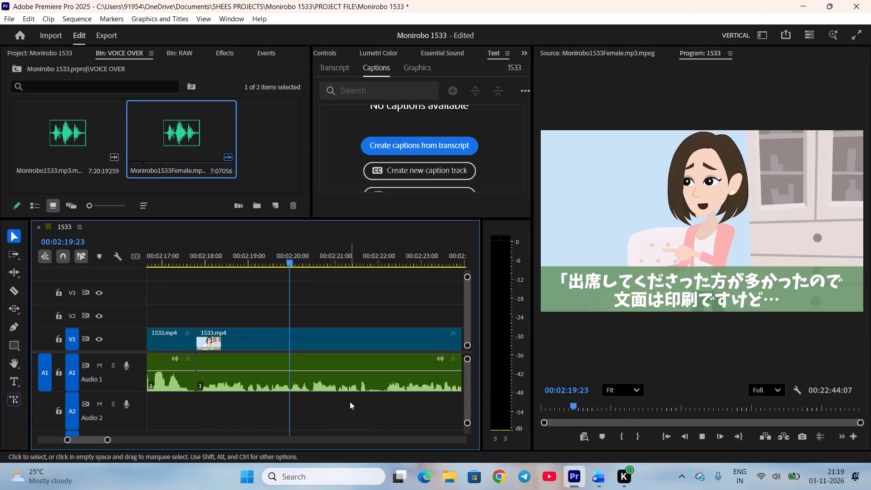
{"action": "scroll", "coordinate": [347, 402], "scroll_direction": "down", "scroll_amount": 4}
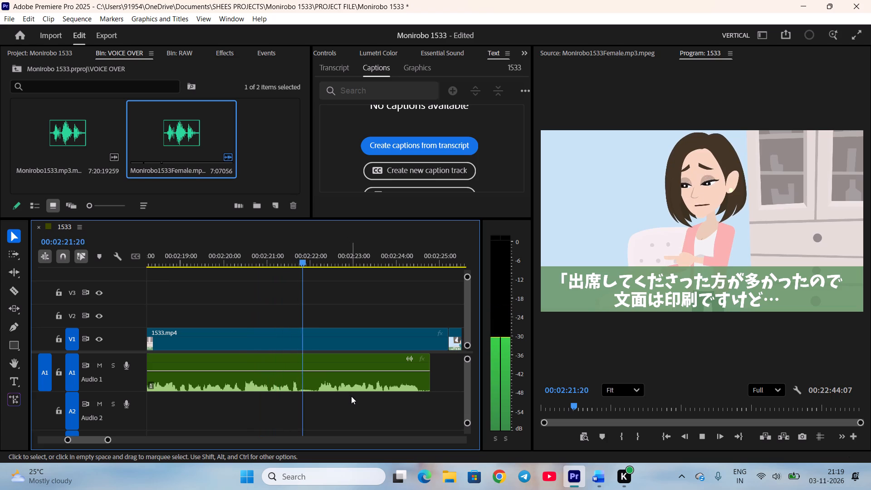
{"action": "scroll", "coordinate": [351, 396], "scroll_direction": "down", "scroll_amount": 5}
{"action": "left_click_drag", "start_coordinate": [347, 380], "coordinate": [346, 380]}
{"action": "key", "text": "space"}
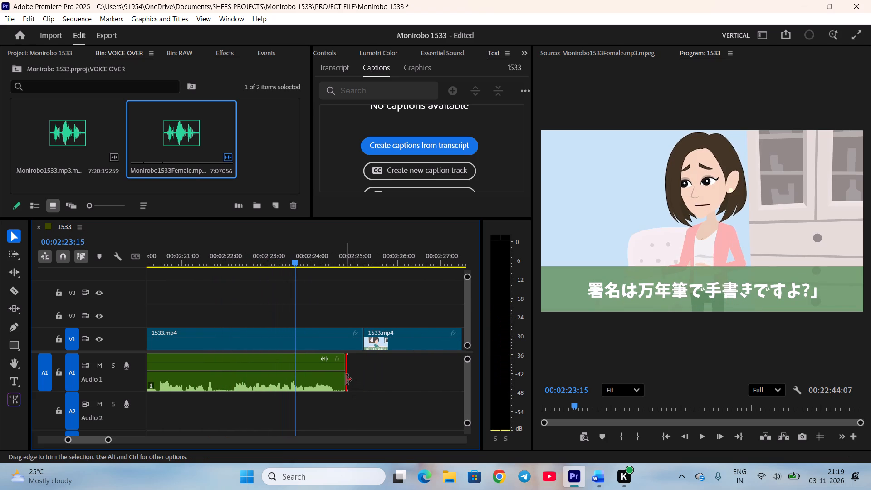
{"action": "left_click_drag", "start_coordinate": [346, 380], "coordinate": [340, 381]}
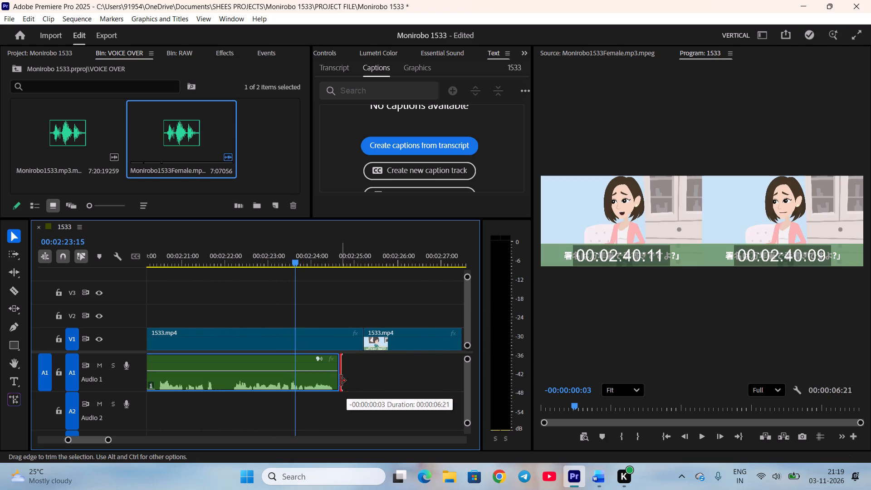
{"action": "left_click_drag", "start_coordinate": [340, 381], "coordinate": [340, 381]}
{"action": "left_click", "coordinate": [350, 401]}
Boost the gain of Eriko's "There were a lot of people" line on A1 by 9 dB and play it.
{"action": "left_click", "coordinate": [291, 386]}
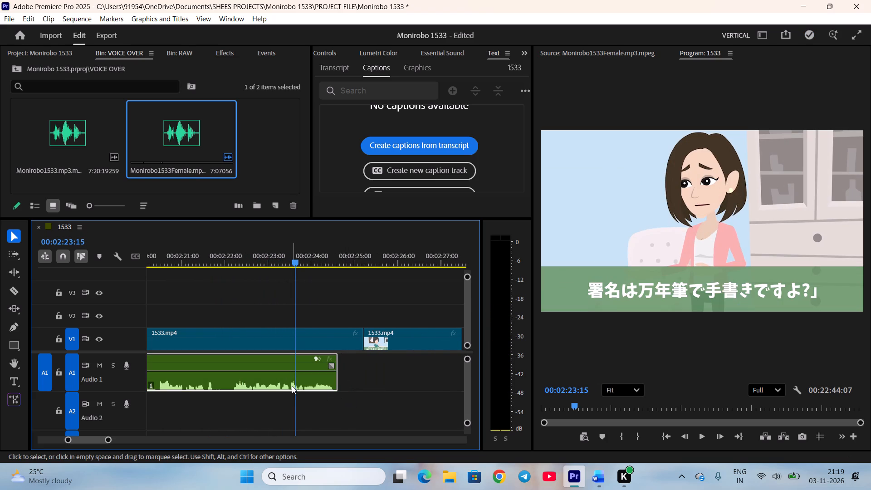
{"action": "type", "text": "g9"}
{"action": "key", "text": "Return"}
{"action": "left_click", "coordinate": [323, 407]}
{"action": "key", "text": "space"}
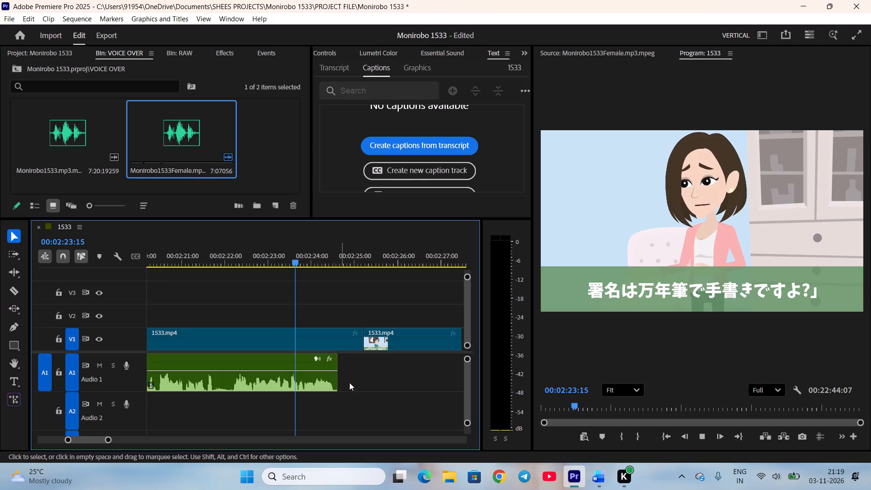
{"action": "key", "text": "space"}
Trim Eriko's V1 shot to end with her line on A1 and ripple delete the gap after it.
{"action": "left_click_drag", "start_coordinate": [360, 342], "coordinate": [334, 344]}
{"action": "right_click", "coordinate": [347, 342]}
{"action": "left_click", "coordinate": [379, 352]}
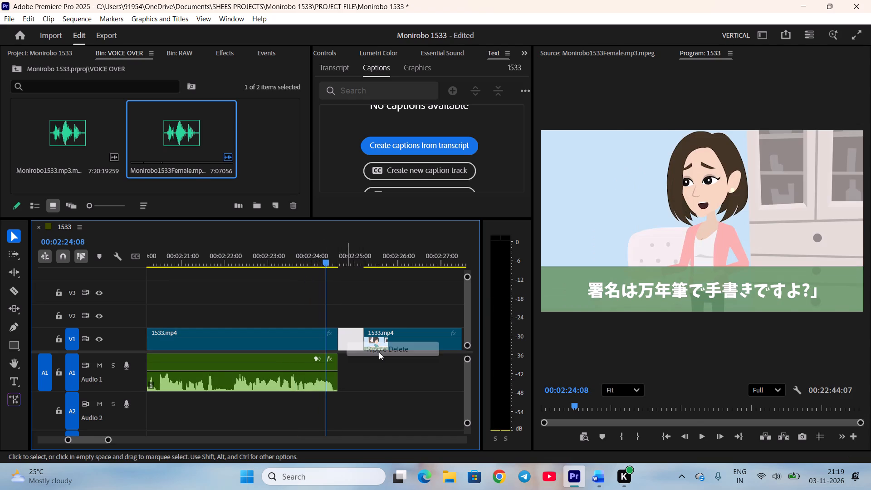
Review the mother-in-law's next V1 shot up to 00:02:29:19 and save the project.
{"action": "scroll", "coordinate": [359, 355], "scroll_direction": "down", "scroll_amount": 6}
{"action": "key", "text": "space"}
{"action": "scroll", "coordinate": [345, 358], "scroll_direction": "down", "scroll_amount": 4}
{"action": "left_click_drag", "start_coordinate": [242, 252], "coordinate": [392, 269]}
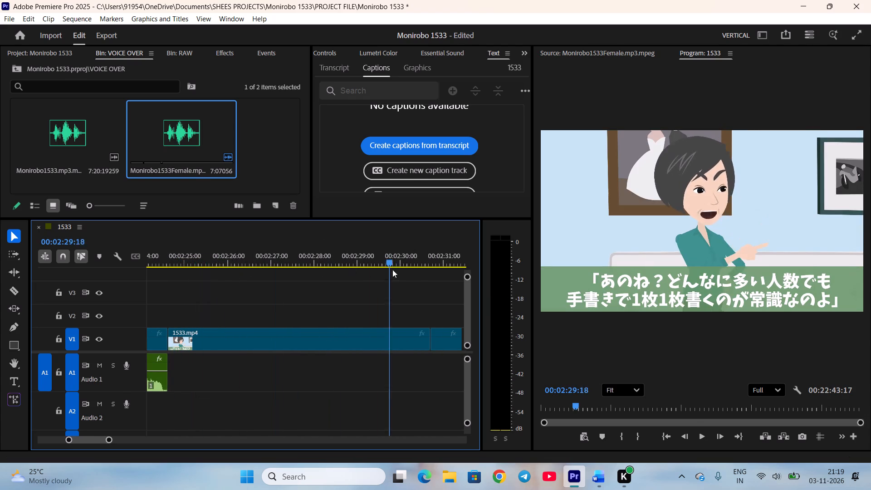
{"action": "left_click_drag", "start_coordinate": [392, 269], "coordinate": [392, 276]}
{"action": "key", "text": "ctrl+s"}
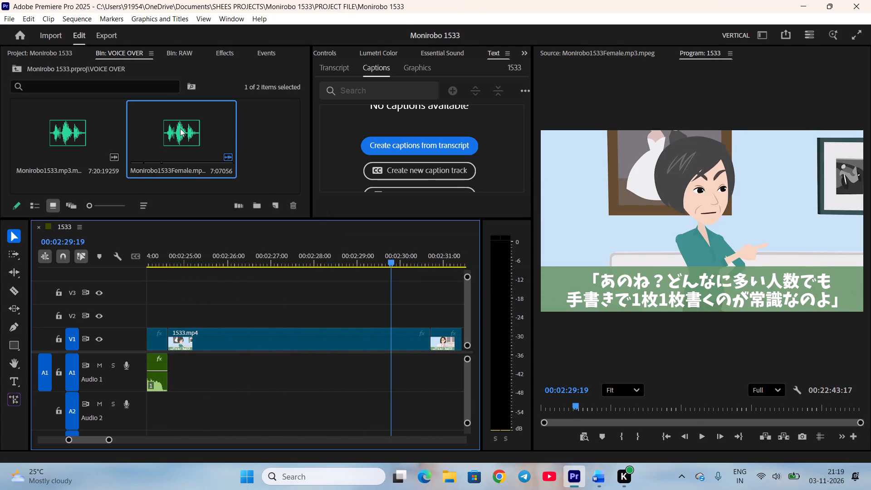
Mark the mother-in-law's "Listen, no matter how many people" line in Monirobo1533Female, 00:02:26:24 to 00:02:32:07, checking Word, and place it on A1.
{"action": "double_click", "coordinate": [180, 128]}
{"action": "scroll", "coordinate": [769, 409], "scroll_direction": "down", "scroll_amount": 4}
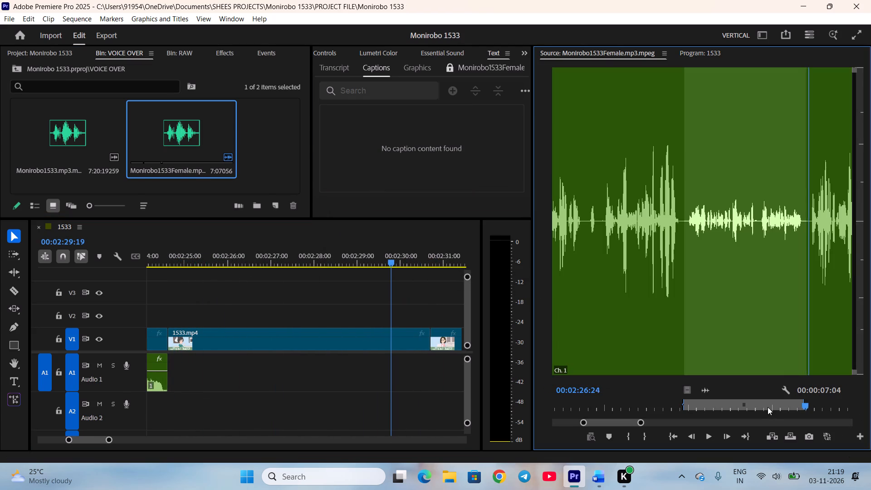
{"action": "key", "text": "i"}
{"action": "key", "text": "space"}
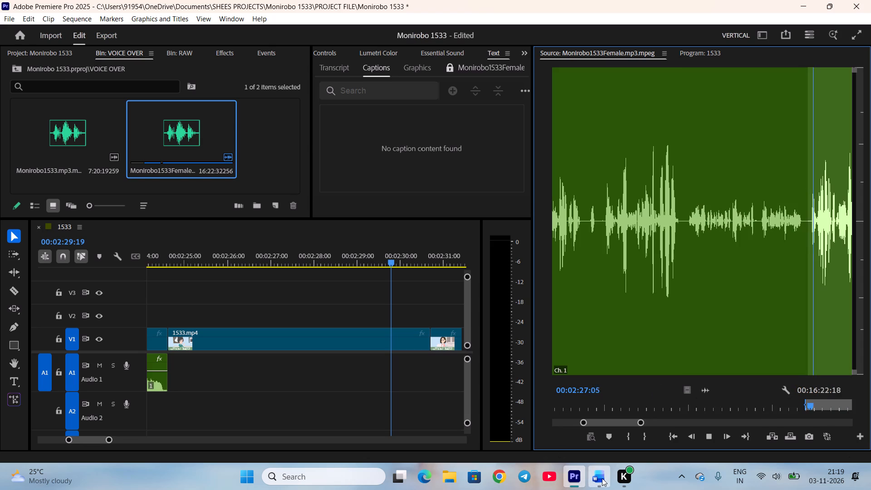
{"action": "left_click", "coordinate": [603, 478]}
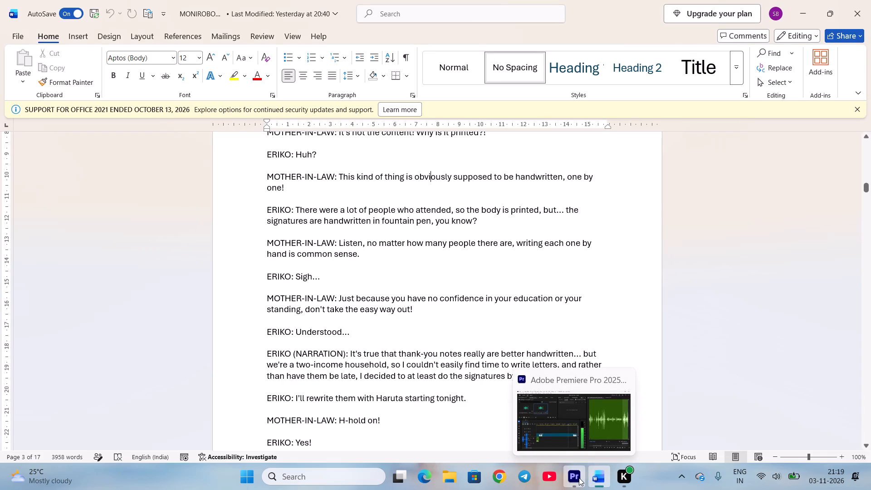
{"action": "left_click", "coordinate": [579, 478]}
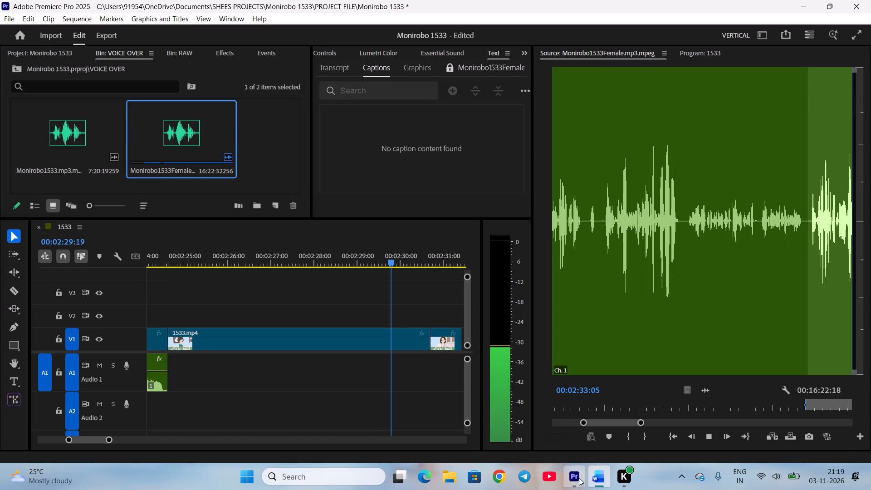
{"action": "key", "text": "space"}
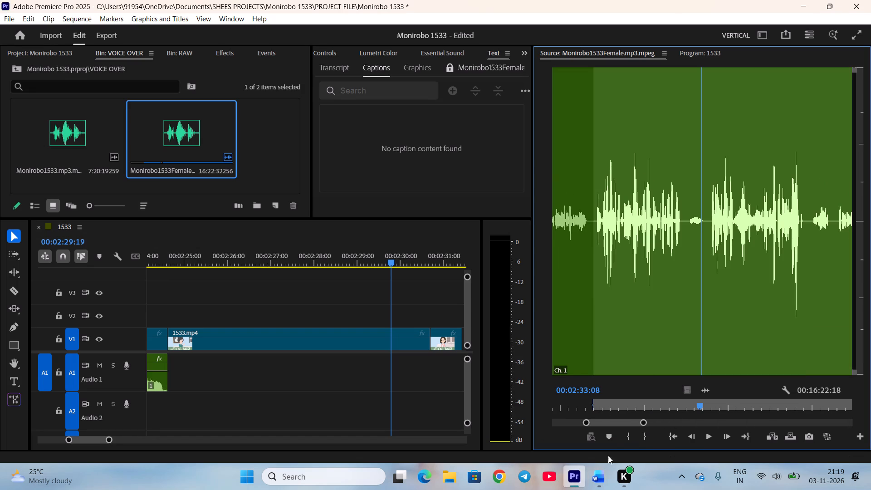
{"action": "left_click", "coordinate": [602, 474]}
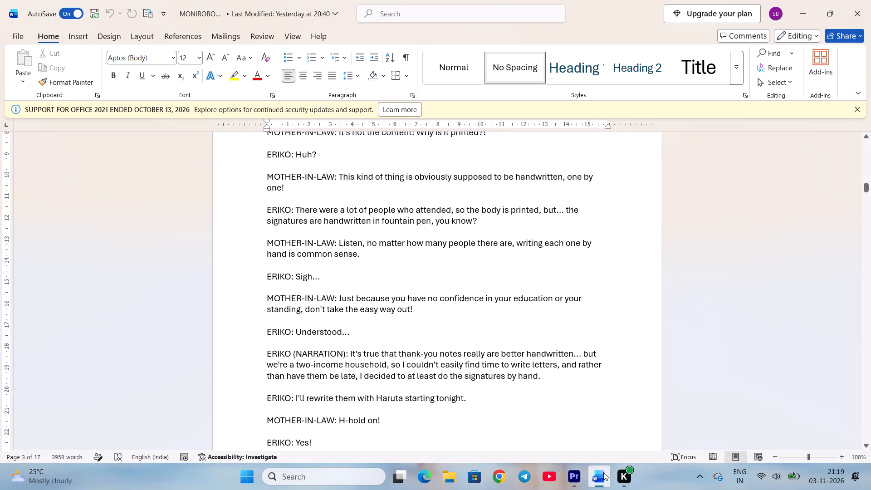
{"action": "left_click", "coordinate": [582, 481]}
{"action": "scroll", "coordinate": [707, 399], "scroll_direction": "up", "scroll_amount": 20}
{"action": "scroll", "coordinate": [707, 399], "scroll_direction": "up", "scroll_amount": 4}
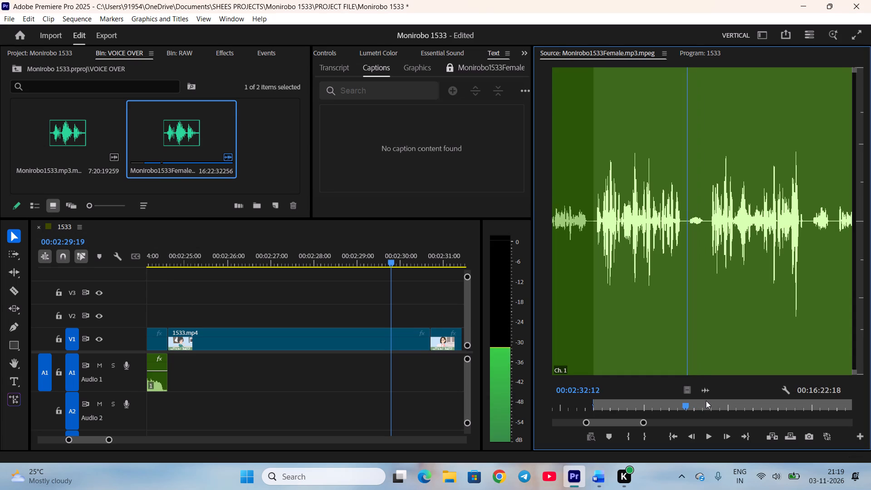
{"action": "scroll", "coordinate": [706, 401], "scroll_direction": "up", "scroll_amount": 3}
{"action": "key", "text": "o"}
{"action": "left_click_drag", "start_coordinate": [711, 391], "coordinate": [210, 366]}
Trim the silent start and end of the mother-in-law's new A1 line and move it against Eriko's previous line.
{"action": "left_click_drag", "start_coordinate": [212, 377], "coordinate": [215, 377]}
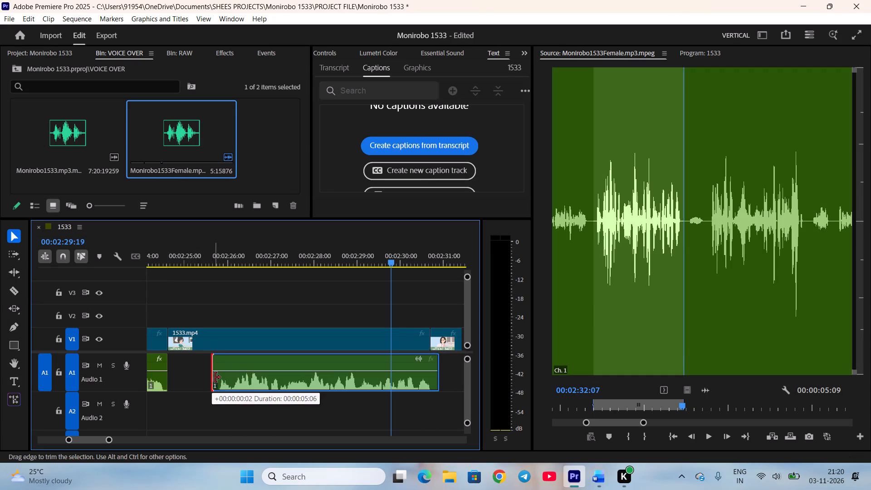
{"action": "left_click_drag", "start_coordinate": [215, 377], "coordinate": [216, 377]}
{"action": "left_click_drag", "start_coordinate": [235, 381], "coordinate": [190, 377]}
{"action": "left_click", "coordinate": [259, 407]}
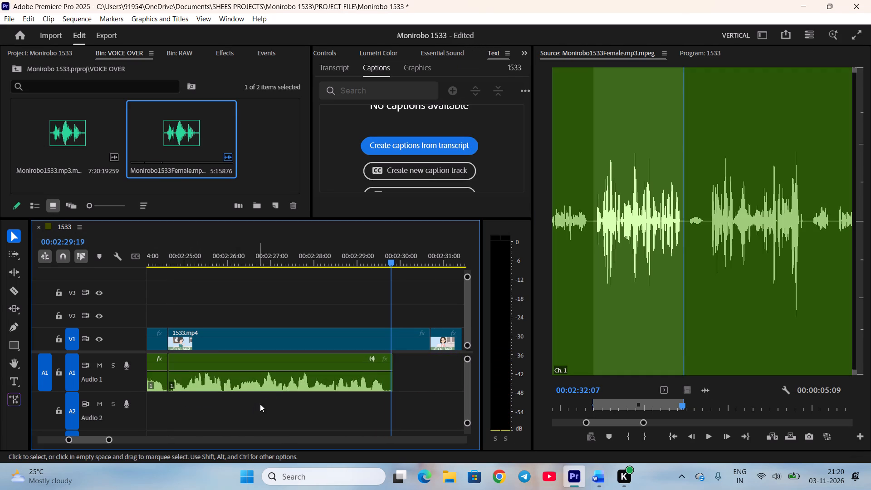
{"action": "left_click", "coordinate": [349, 258]}
{"action": "key", "text": "space"}
{"action": "key", "text": "space"}
{"action": "left_click_drag", "start_coordinate": [399, 370], "coordinate": [395, 371]}
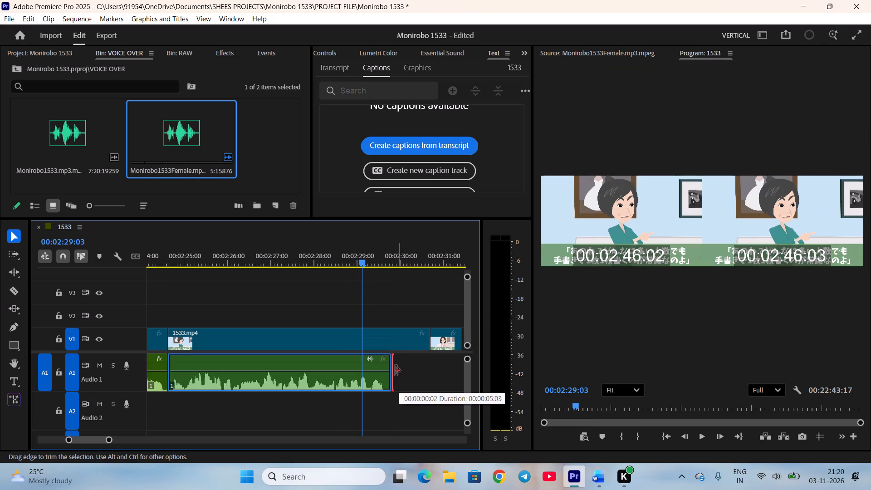
{"action": "left_click_drag", "start_coordinate": [395, 371], "coordinate": [395, 371]}
Trim the mother-in-law's V1 shot to end with her "Listen" line and ripple delete the gap after it.
{"action": "left_click_drag", "start_coordinate": [427, 348], "coordinate": [391, 348]}
{"action": "left_click_drag", "start_coordinate": [397, 344], "coordinate": [390, 344]}
{"action": "scroll", "coordinate": [360, 353], "scroll_direction": "down", "scroll_amount": 5}
{"action": "key", "text": "space"}
{"action": "key", "text": "space"}
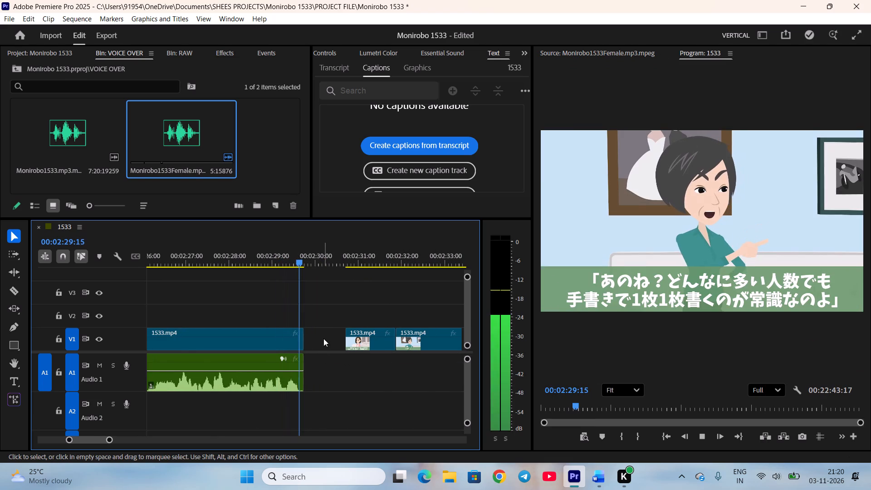
{"action": "right_click", "coordinate": [323, 338]}
{"action": "left_click", "coordinate": [343, 343]}
Review Eriko's sigh shot on V1, return to 00:02:30:05, and save the project.
{"action": "scroll", "coordinate": [345, 353], "scroll_direction": "down", "scroll_amount": 6}
{"action": "key", "text": "space"}
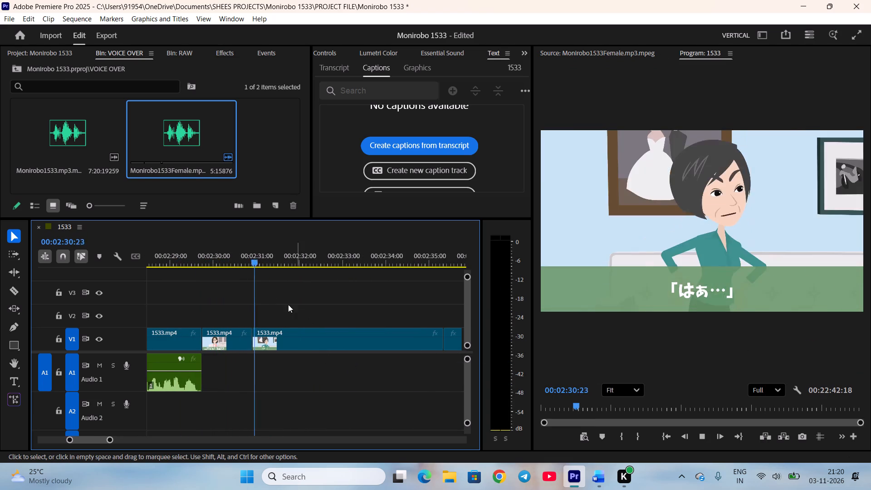
{"action": "key", "text": "space"}
{"action": "left_click", "coordinate": [224, 260]}
{"action": "key", "text": "ctrl+s"}
Mark Eriko's "Sigh…" line in Monirobo1533Female from 00:02:32:10 to 00:02:33:15 and place it on A1 after the mother-in-law's line.
{"action": "double_click", "coordinate": [175, 133]}
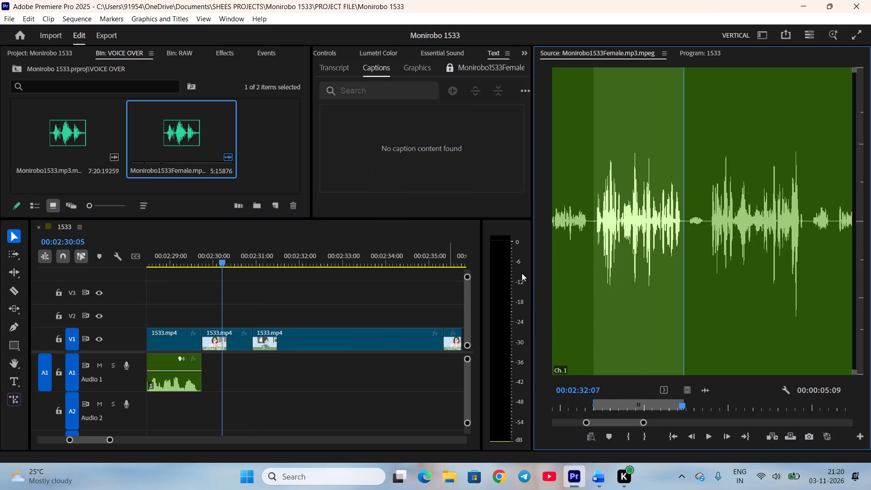
{"action": "scroll", "coordinate": [747, 383], "scroll_direction": "down", "scroll_amount": 3}
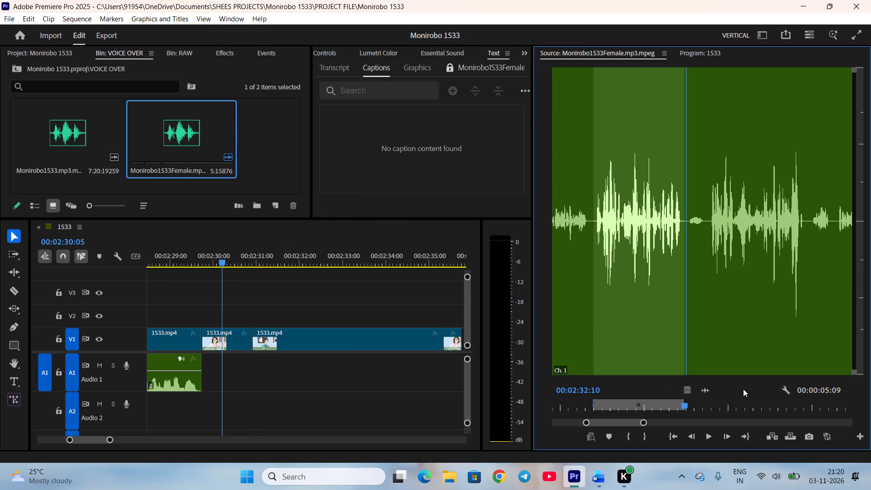
{"action": "key", "text": "i"}
{"action": "key", "text": "space"}
{"action": "key", "text": "space"}
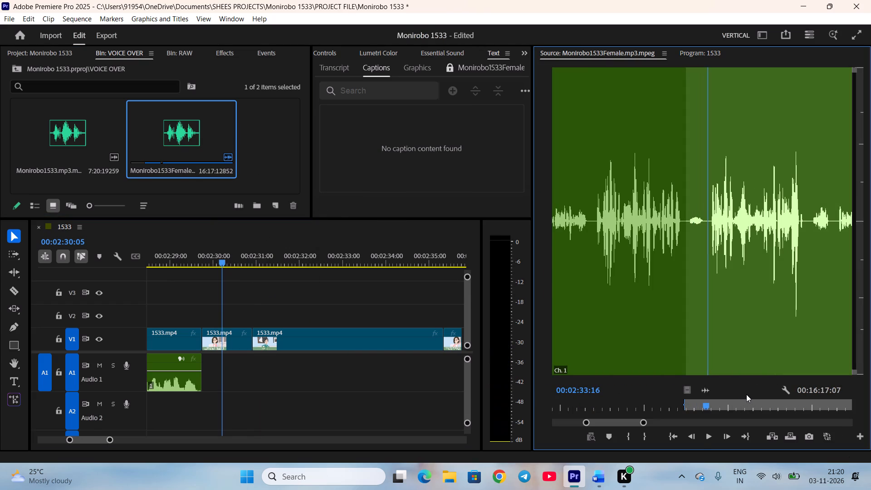
{"action": "scroll", "coordinate": [746, 394], "scroll_direction": "up", "scroll_amount": 2}
{"action": "key", "text": "o"}
{"action": "left_click_drag", "start_coordinate": [705, 390], "coordinate": [207, 371]}
Trim the silent start of Eriko's sigh on A1 and move it against the mother-in-law's "Listen" line.
{"action": "left_click_drag", "start_coordinate": [207, 381], "coordinate": [212, 381]}
{"action": "left_click_drag", "start_coordinate": [224, 383], "coordinate": [218, 382]}
{"action": "left_click", "coordinate": [265, 404]}
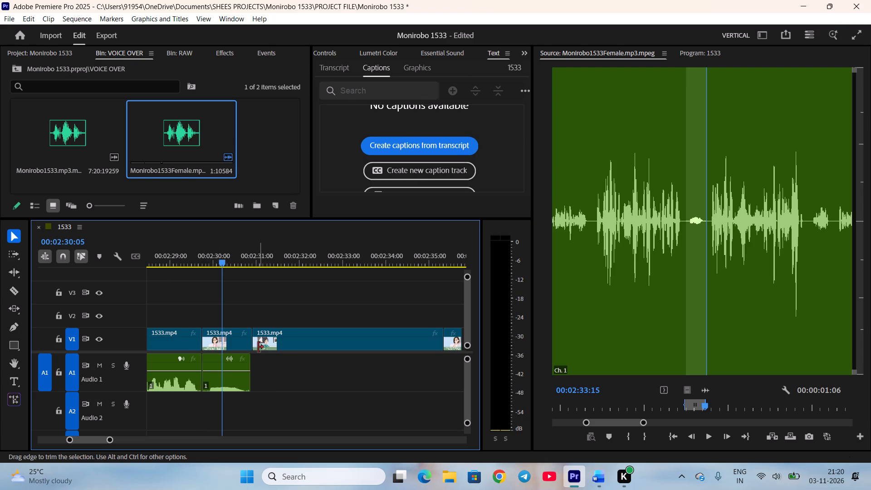
Trim Eriko's sigh shot on V1 to end with her audio and ripple delete the small gap.
{"action": "left_click", "coordinate": [252, 340]}
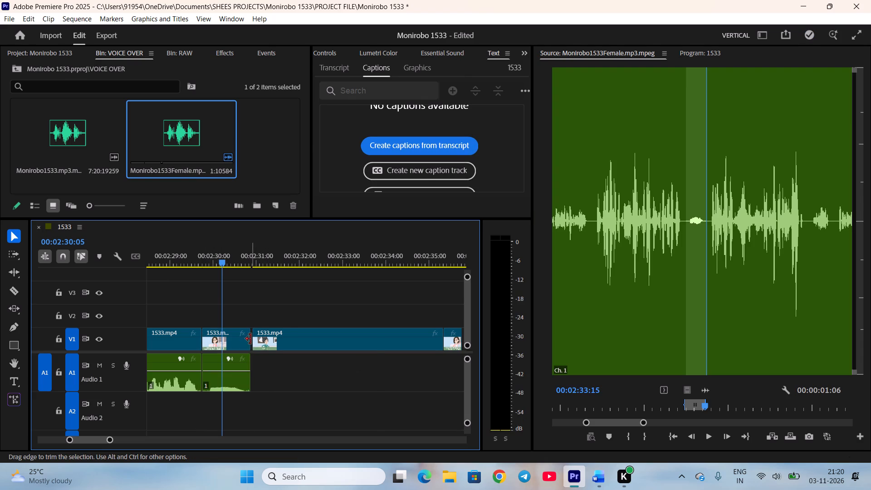
{"action": "right_click", "coordinate": [250, 339]}
{"action": "right_click", "coordinate": [254, 337]}
{"action": "left_click", "coordinate": [262, 342]}
Review the mother-in-law's next V1 shot, move to 00:02:34:13, and save the project.
{"action": "scroll", "coordinate": [264, 355], "scroll_direction": "down", "scroll_amount": 2}
{"action": "key", "text": "space"}
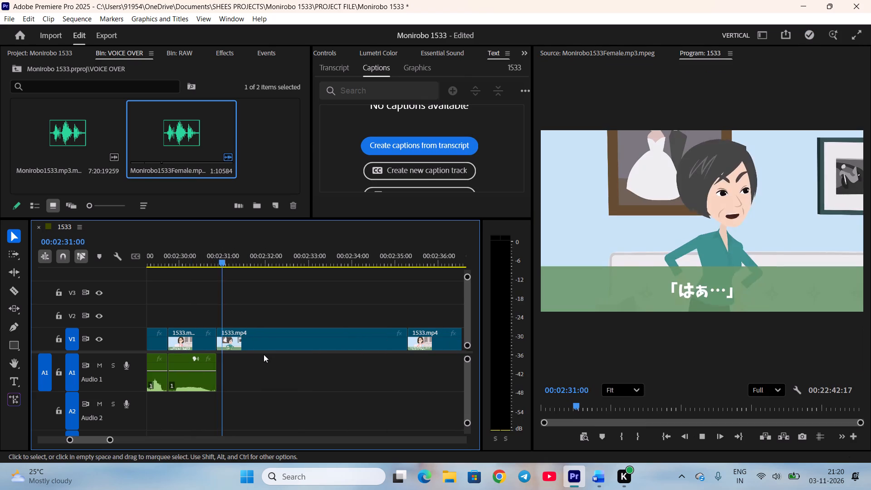
{"action": "left_click_drag", "start_coordinate": [284, 250], "coordinate": [377, 276]}
{"action": "key", "text": "ctrl+s"}
Mark the mother-in-law's "Just because you have no confidence" line in Monirobo1533Female, ending at 00:02:39:14, checking Word, and place it on A1 after Eriko's sigh.
{"action": "double_click", "coordinate": [194, 137]}
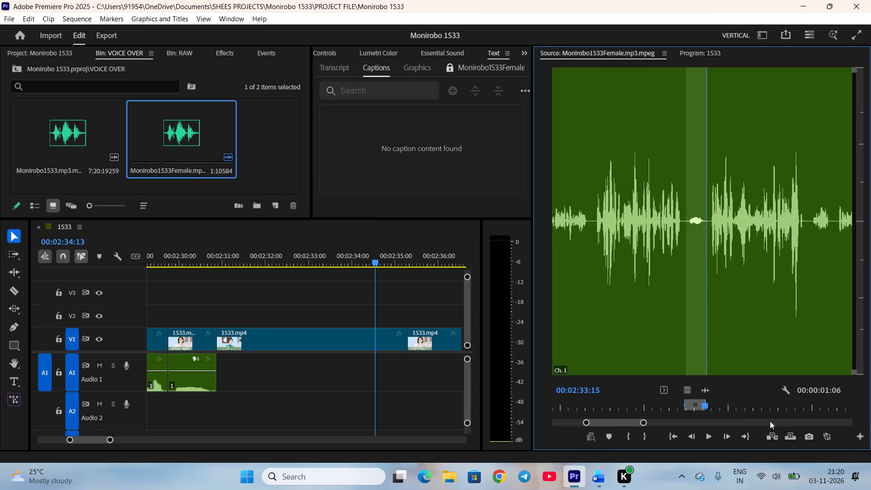
{"action": "scroll", "coordinate": [792, 424], "scroll_direction": "down", "scroll_amount": 2}
{"action": "scroll", "coordinate": [755, 421], "scroll_direction": "up", "scroll_amount": 3}
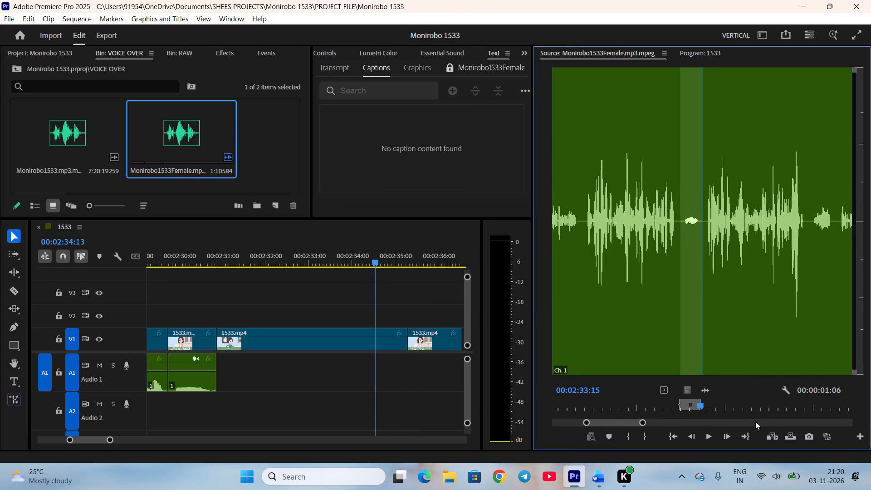
{"action": "scroll", "coordinate": [755, 421], "scroll_direction": "up", "scroll_amount": 1}
{"action": "scroll", "coordinate": [758, 413], "scroll_direction": "down", "scroll_amount": 5}
{"action": "scroll", "coordinate": [759, 411], "scroll_direction": "up", "scroll_amount": 1}
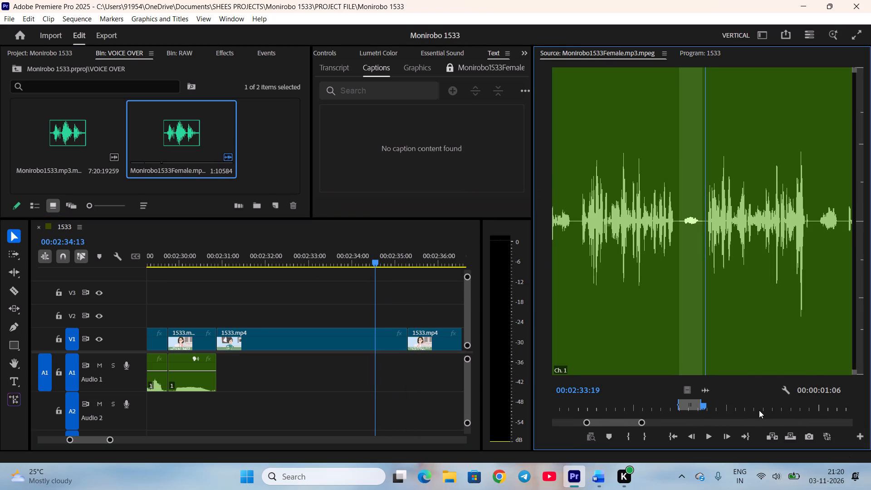
{"action": "scroll", "coordinate": [759, 410], "scroll_direction": "up", "scroll_amount": 1}
{"action": "key", "text": "i"}
{"action": "key", "text": "space"}
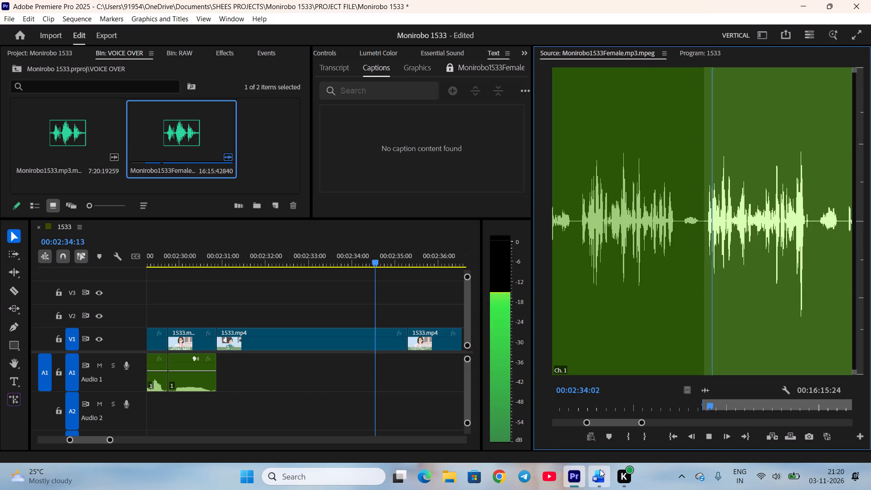
{"action": "left_click", "coordinate": [597, 473]}
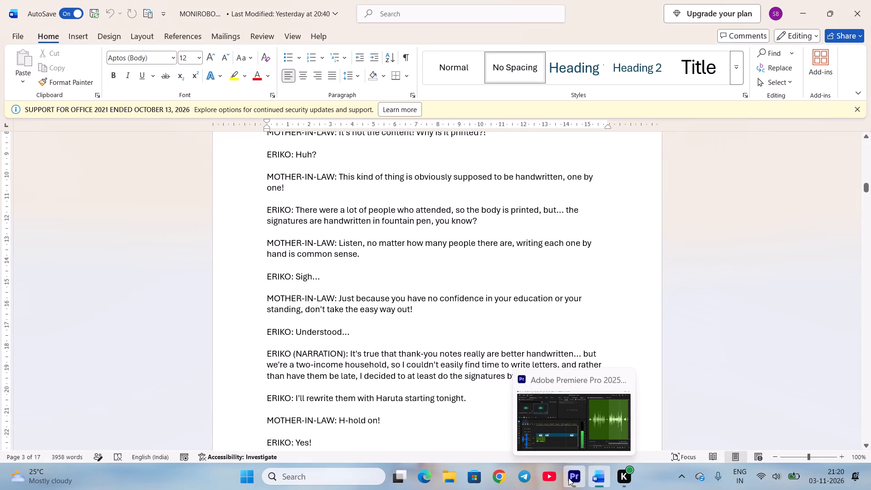
{"action": "left_click", "coordinate": [568, 478]}
{"action": "key", "text": "space"}
{"action": "scroll", "coordinate": [731, 398], "scroll_direction": "up", "scroll_amount": 3}
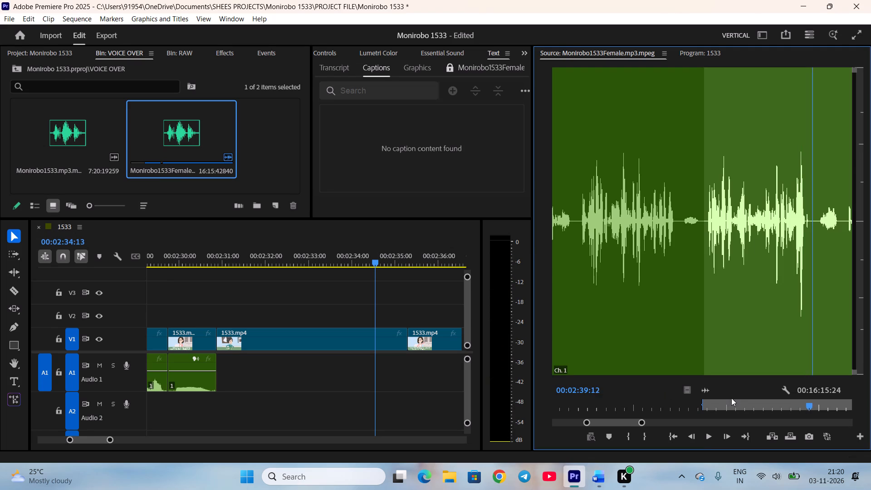
{"action": "scroll", "coordinate": [731, 398], "scroll_direction": "down", "scroll_amount": 2}
{"action": "key", "text": "o"}
{"action": "left_click_drag", "start_coordinate": [705, 390], "coordinate": [339, 386]}
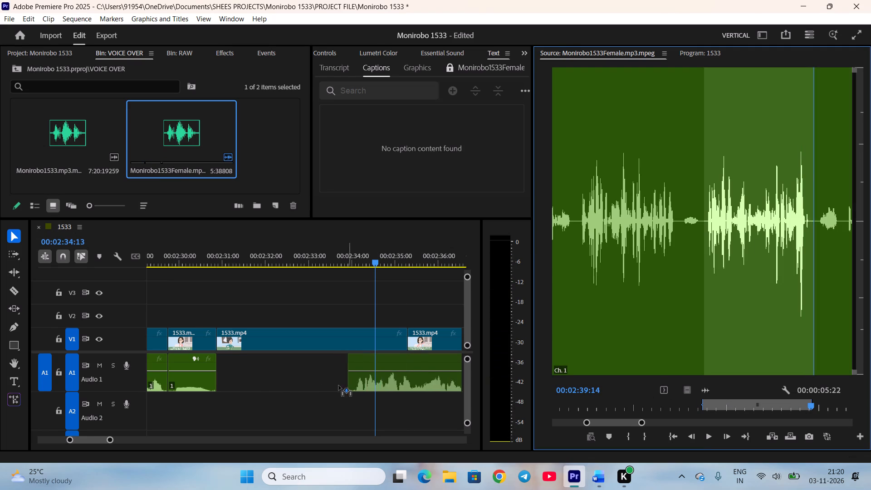
{"action": "left_click_drag", "start_coordinate": [339, 386], "coordinate": [257, 383]}
Trim the mother-in-law's new A1 line's silent start, move it against Eriko's sigh, and trim its end to about 00:02:36:11.
{"action": "left_click_drag", "start_coordinate": [259, 385], "coordinate": [266, 385]}
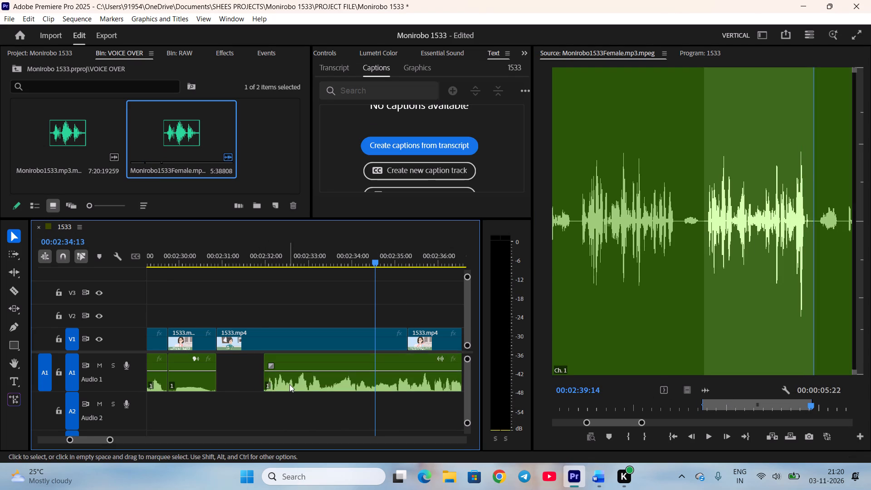
{"action": "left_click_drag", "start_coordinate": [289, 384], "coordinate": [244, 381]}
{"action": "left_click", "coordinate": [284, 403]}
{"action": "key", "text": "space"}
{"action": "scroll", "coordinate": [308, 402], "scroll_direction": "down", "scroll_amount": 5}
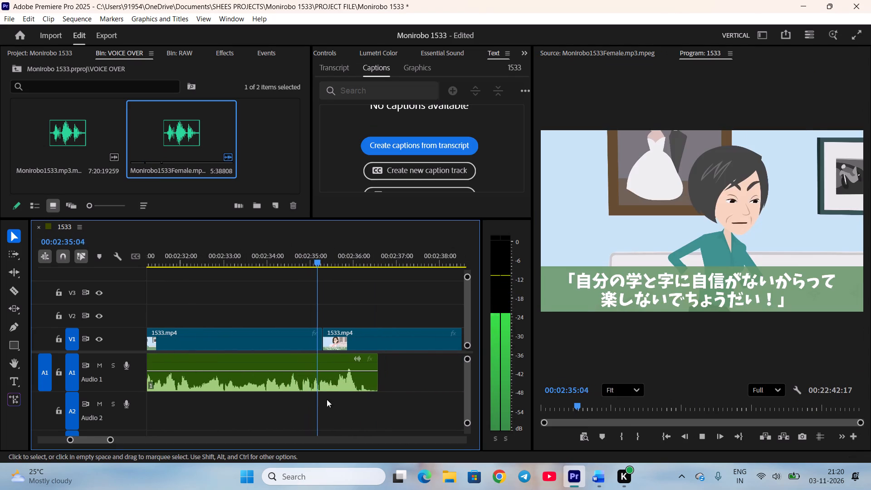
{"action": "key", "text": "space"}
{"action": "left_click_drag", "start_coordinate": [380, 384], "coordinate": [377, 383]}
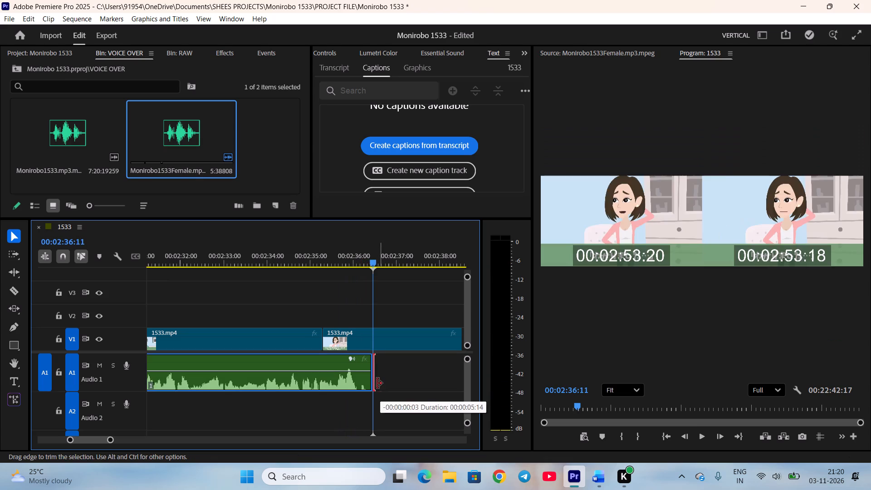
{"action": "left_click_drag", "start_coordinate": [377, 383], "coordinate": [376, 383]}
Shift Eriko's next V1 shot and all clips after it about 00:00:01:06 later, past the end of the mother-in-law's line.
{"action": "left_click", "coordinate": [276, 265]}
{"action": "scroll", "coordinate": [282, 267], "scroll_direction": "down", "scroll_amount": 4}
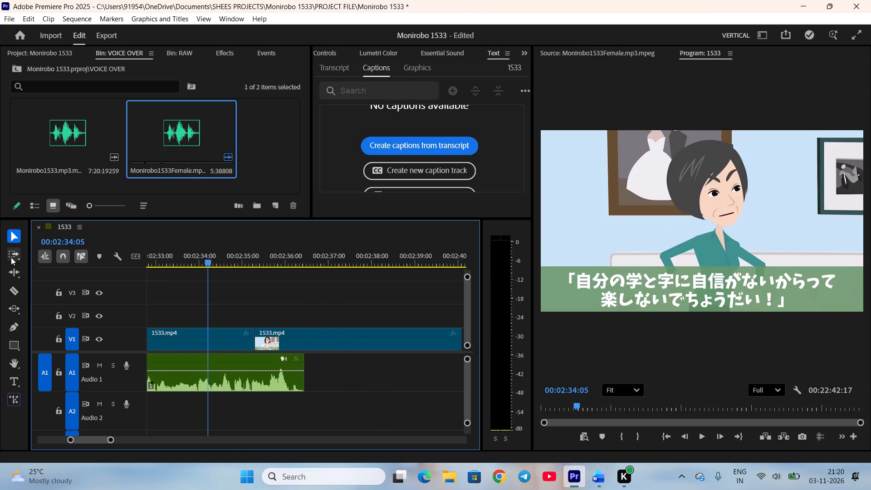
{"action": "left_click", "coordinate": [11, 255]}
{"action": "left_click_drag", "start_coordinate": [377, 340], "coordinate": [431, 337]}
{"action": "key", "text": "v"}
{"action": "left_click", "coordinate": [352, 287]}
{"action": "scroll", "coordinate": [366, 306], "scroll_direction": "up", "scroll_amount": 5}
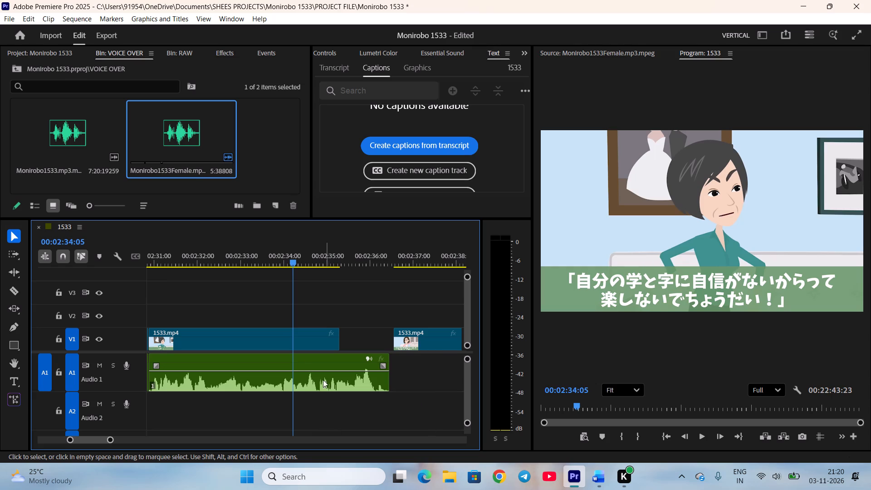
Slow the mother-in-law's V1 clip above her "Just because you have no confidence" line to a duration of 00:00:05:14 and play it back.
{"action": "right_click", "coordinate": [277, 331]}
{"action": "left_click", "coordinate": [320, 332]}
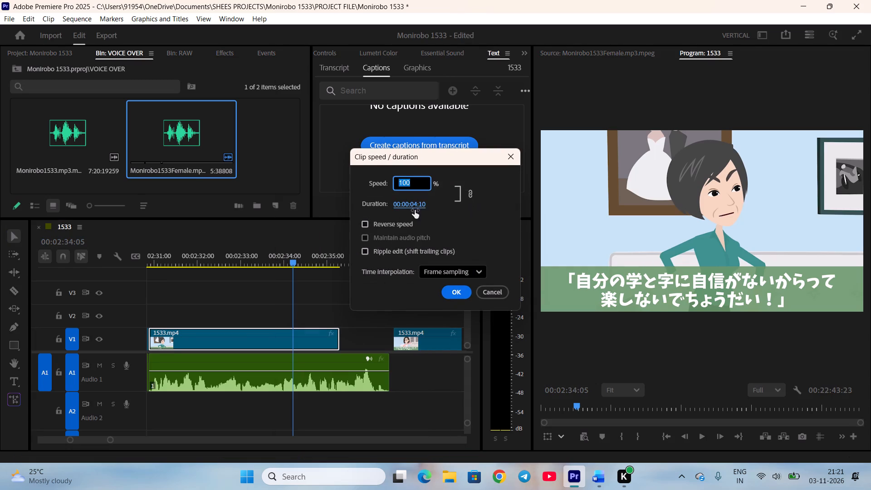
{"action": "left_click", "coordinate": [424, 205]}
{"action": "left_click", "coordinate": [439, 200]}
{"action": "left_click", "coordinate": [437, 203]}
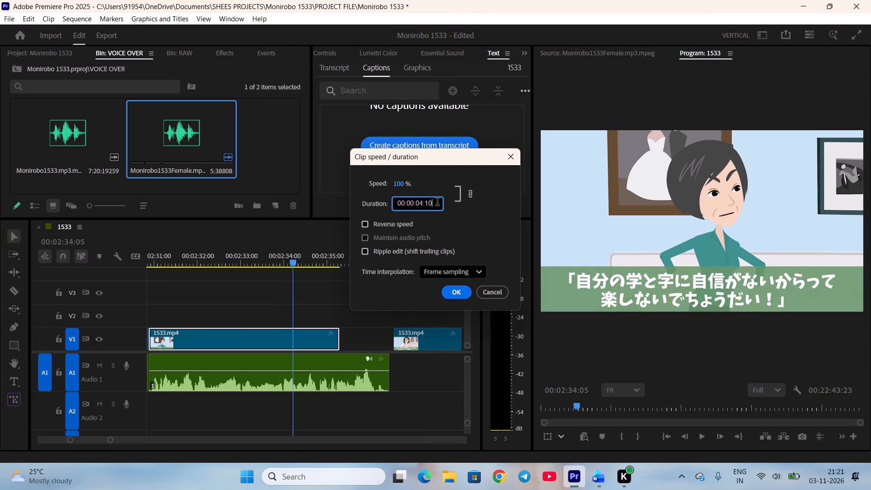
{"action": "key", "text": "BackSpace"}
{"action": "key", "text": "BackSpace"}
{"action": "type", "text": "14"}
{"action": "key", "text": "Left"}
{"action": "key", "text": "Left"}
{"action": "key", "text": "Left"}
{"action": "key", "text": "BackSpace"}
{"action": "key", "text": "5"}
{"action": "key", "text": "Return"}
{"action": "key", "text": "space"}
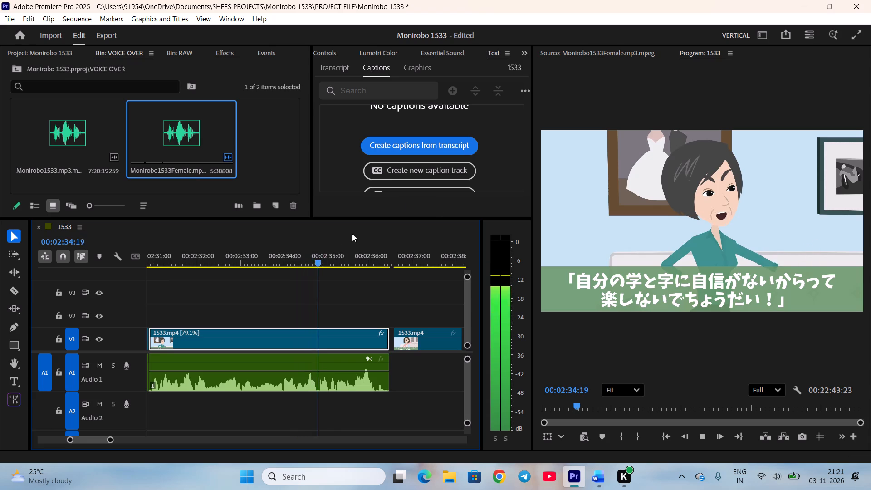
Close the small V1 gap between the mother-in-law's retimed clip and Eriko's next shot.
{"action": "left_click", "coordinate": [300, 275]}
{"action": "scroll", "coordinate": [292, 297], "scroll_direction": "down", "scroll_amount": 5}
{"action": "key", "text": "space"}
{"action": "right_click", "coordinate": [304, 329]}
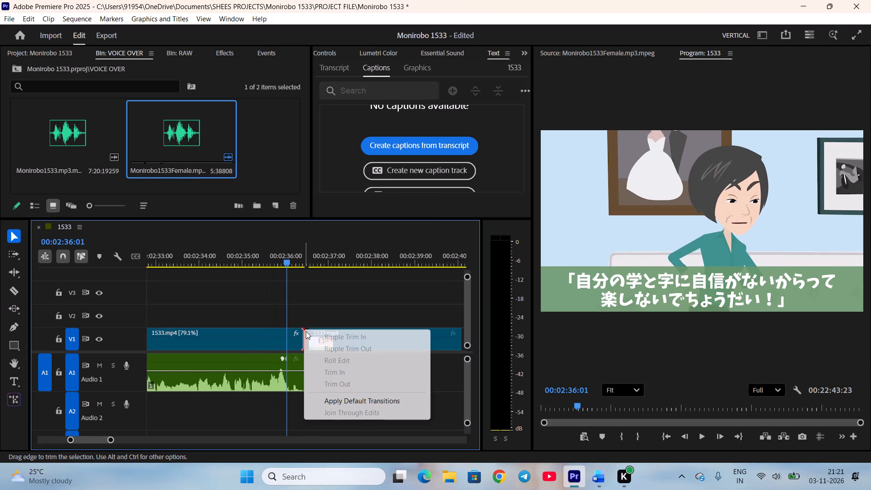
{"action": "right_click", "coordinate": [306, 331]}
{"action": "right_click", "coordinate": [307, 327]}
{"action": "right_click", "coordinate": [304, 331]}
{"action": "right_click", "coordinate": [308, 332]}
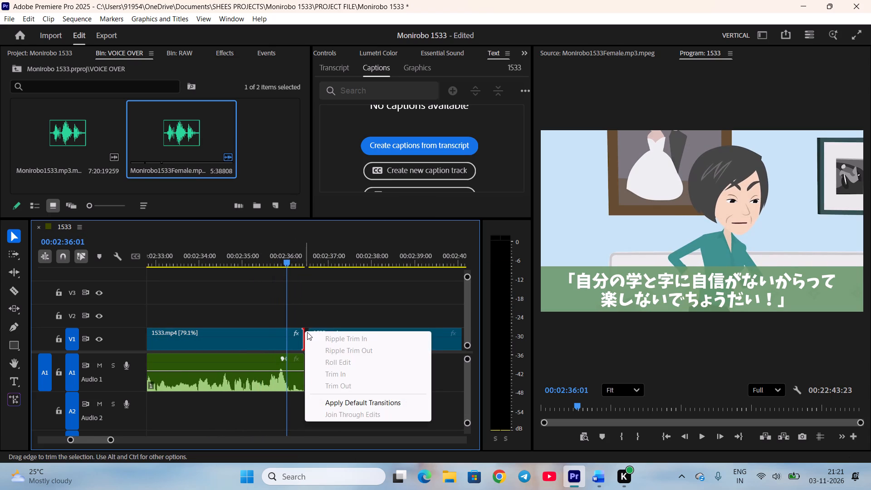
{"action": "right_click", "coordinate": [307, 330]}
{"action": "left_click", "coordinate": [313, 334]}
Review Eriko's V1 shot up to her rewriting line, move to 00:02:53:05, and save the project.
{"action": "scroll", "coordinate": [316, 357], "scroll_direction": "down", "scroll_amount": 6}
{"action": "key", "text": "space"}
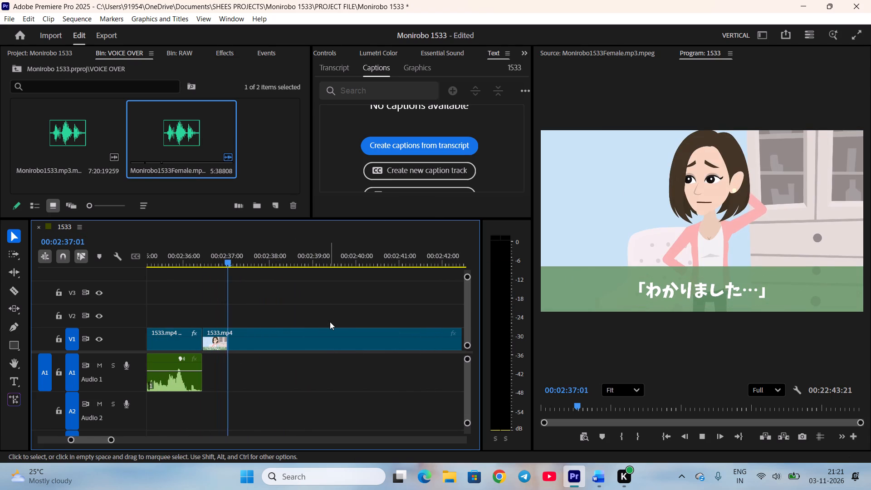
{"action": "key", "text": "minus"}
{"action": "scroll", "coordinate": [342, 325], "scroll_direction": "down", "scroll_amount": 8}
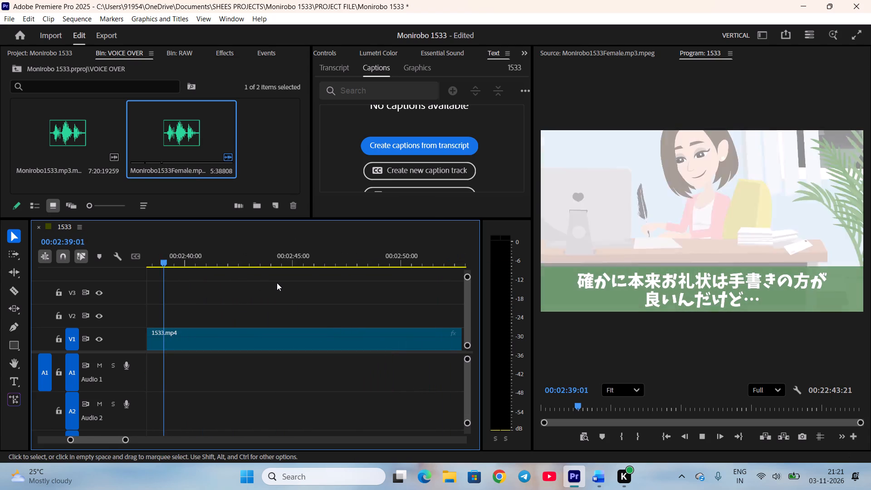
{"action": "left_click_drag", "start_coordinate": [234, 253], "coordinate": [396, 278]}
{"action": "key", "text": "space"}
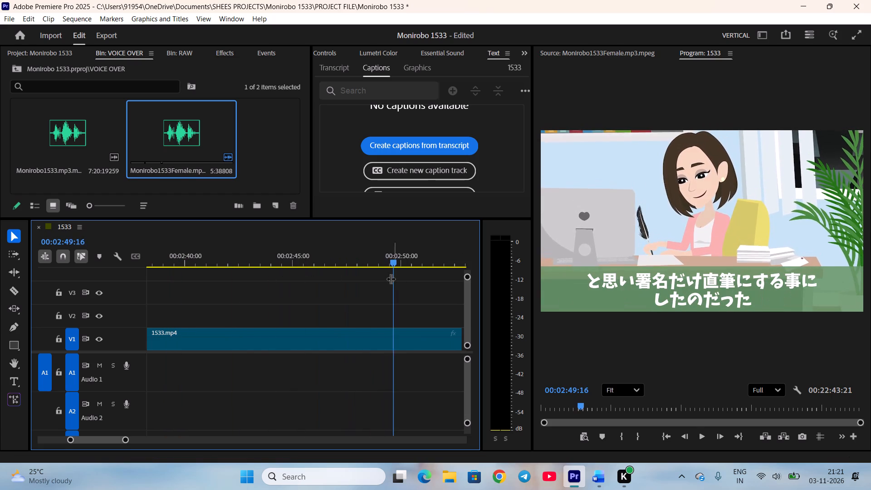
{"action": "scroll", "coordinate": [393, 294], "scroll_direction": "down", "scroll_amount": 9}
{"action": "left_click_drag", "start_coordinate": [290, 261], "coordinate": [307, 265]}
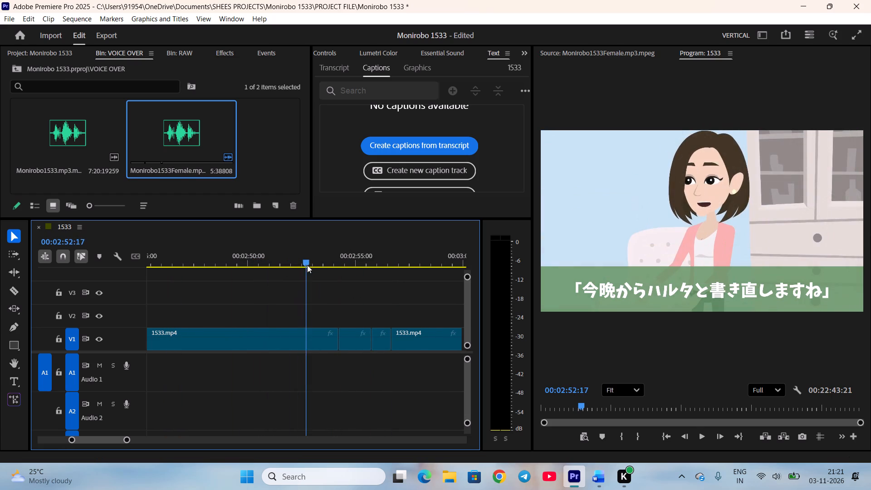
{"action": "left_click_drag", "start_coordinate": [307, 265], "coordinate": [318, 270]}
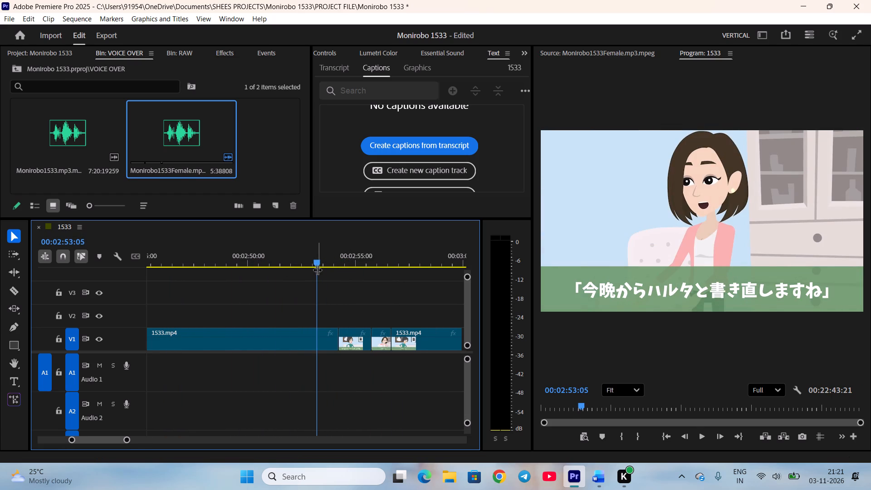
{"action": "key", "text": "minus"}
{"action": "scroll", "coordinate": [343, 284], "scroll_direction": "up", "scroll_amount": 3}
{"action": "key", "text": "ctrl+s"}
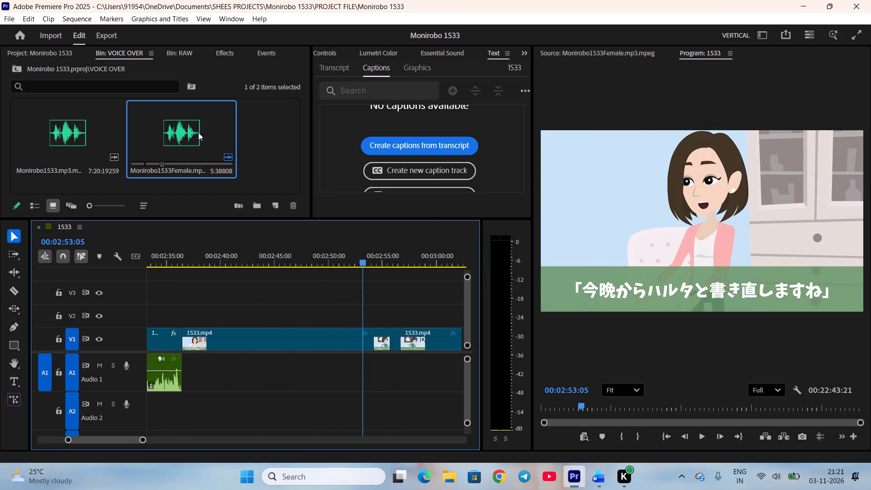
Mark Eriko's lines from "Understood" to "starting tonight" in Monirobo1533Female, 00:02:39:17 to 00:02:56:15, checking the script in Word.
{"action": "double_click", "coordinate": [198, 132]}
{"action": "scroll", "coordinate": [714, 403], "scroll_direction": "down", "scroll_amount": 3}
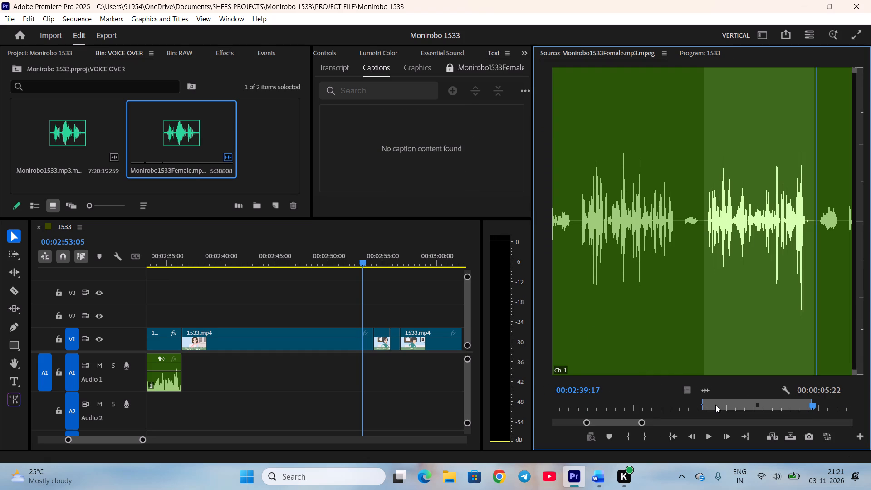
{"action": "key", "text": "i"}
{"action": "key", "text": "space"}
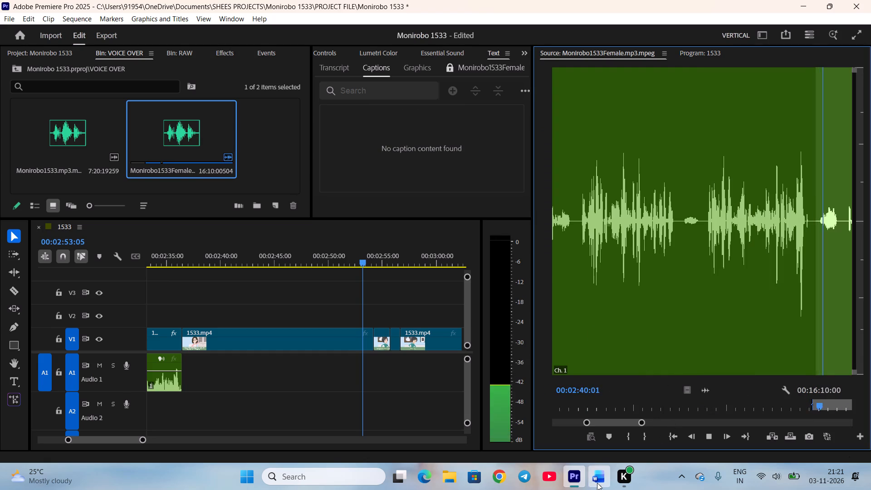
{"action": "left_click", "coordinate": [597, 483]}
{"action": "scroll", "coordinate": [389, 391], "scroll_direction": "down", "scroll_amount": 5}
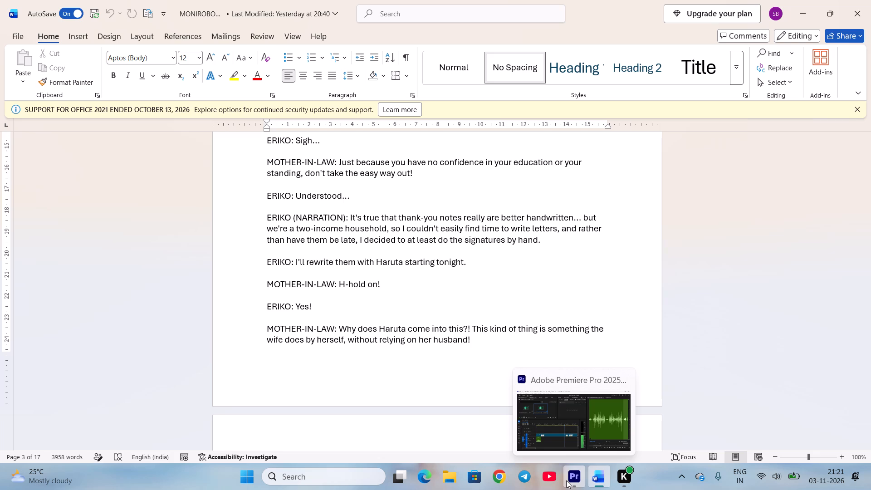
{"action": "key", "text": "space"}
{"action": "scroll", "coordinate": [713, 401], "scroll_direction": "up", "scroll_amount": 4}
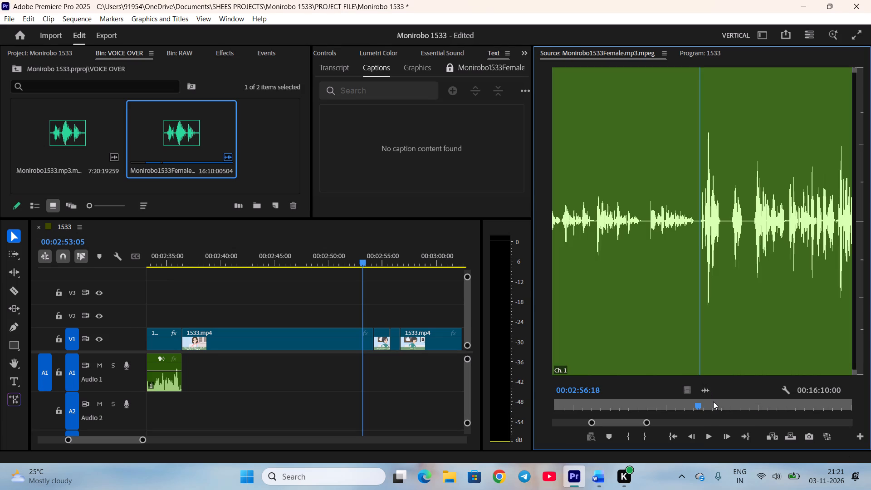
{"action": "key", "text": "space"}
{"action": "key", "text": "space"}
{"action": "left_click", "coordinate": [700, 405]}
{"action": "scroll", "coordinate": [703, 403], "scroll_direction": "up", "scroll_amount": 1}
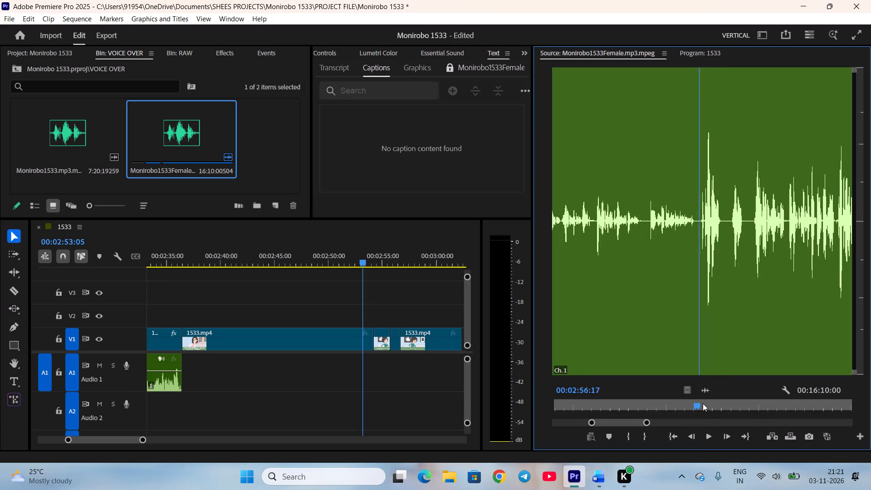
{"action": "scroll", "coordinate": [703, 403], "scroll_direction": "up", "scroll_amount": 3}
{"action": "key", "text": "o"}
Place Eriko's marked lines on A1 directly after the mother-in-law's line.
{"action": "left_click_drag", "start_coordinate": [707, 391], "coordinate": [342, 384]}
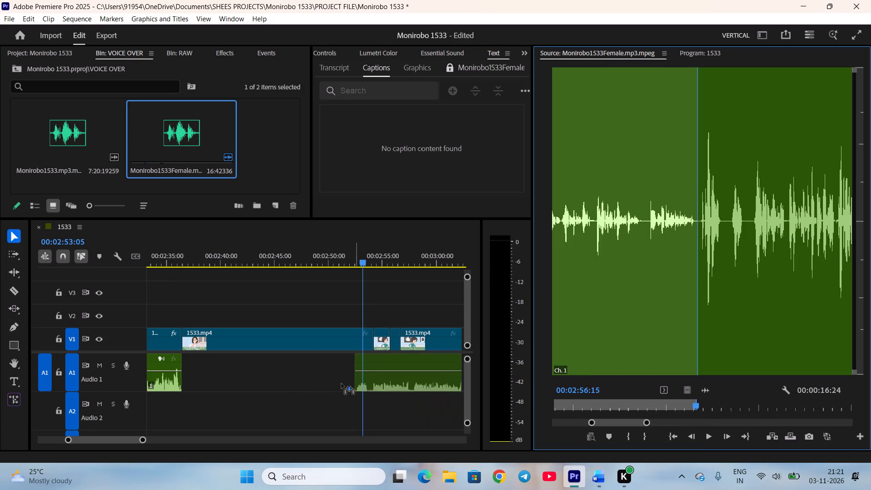
{"action": "left_click_drag", "start_coordinate": [342, 384], "coordinate": [184, 374]}
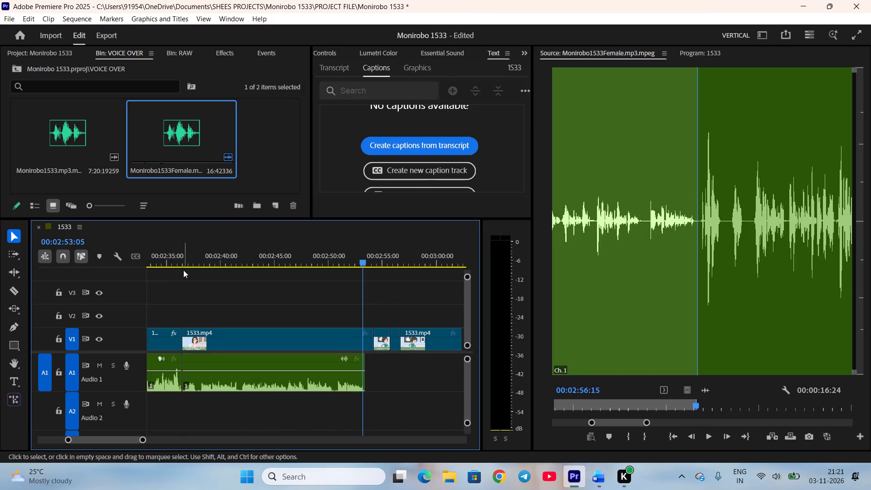
Play the start of Eriko's new A1 clip and raise its gain by 10 dB.
{"action": "left_click", "coordinate": [187, 258]}
{"action": "key", "text": "space"}
{"action": "key", "text": "equal"}
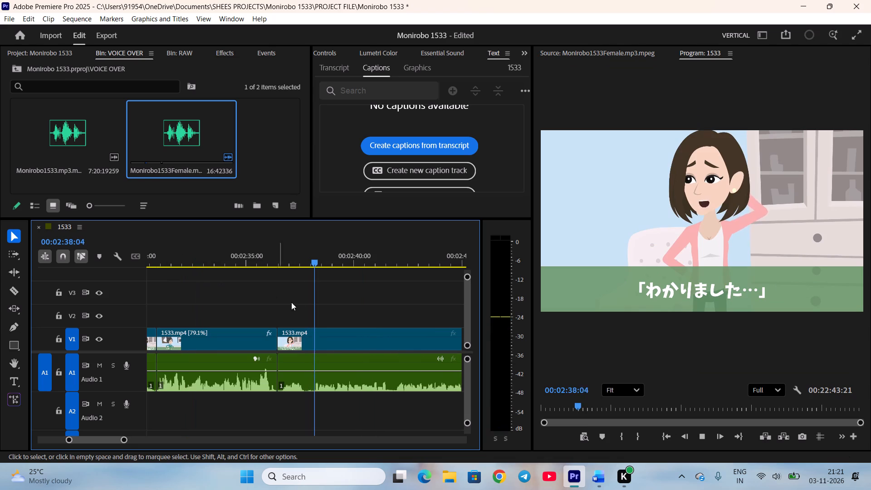
{"action": "scroll", "coordinate": [354, 288], "scroll_direction": "down", "scroll_amount": 4}
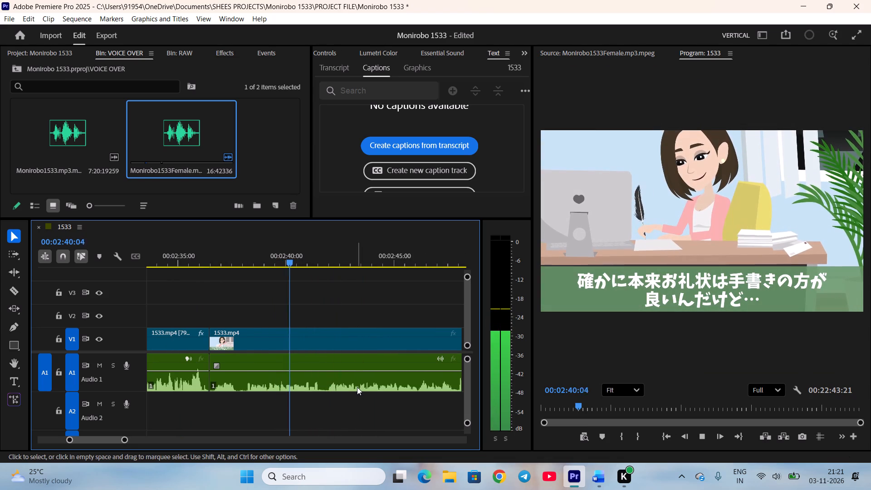
{"action": "key", "text": "space"}
{"action": "left_click", "coordinate": [357, 387]}
{"action": "type", "text": "g10"}
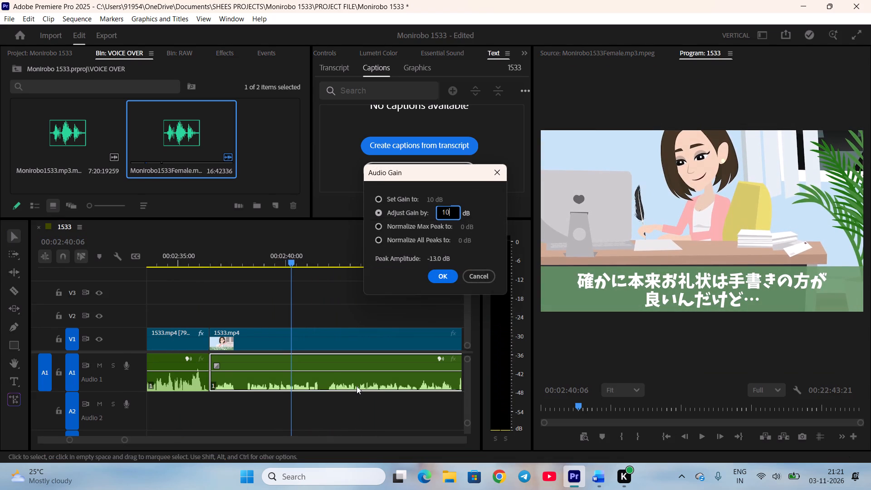
{"action": "key", "text": "Return"}
{"action": "left_click", "coordinate": [362, 425]}
Extend the end of Eriko's boosted A1 clip to 00:02:53:13 and trim her V1 shot's end to match it.
{"action": "key", "text": "space"}
{"action": "scroll", "coordinate": [362, 419], "scroll_direction": "down", "scroll_amount": 8}
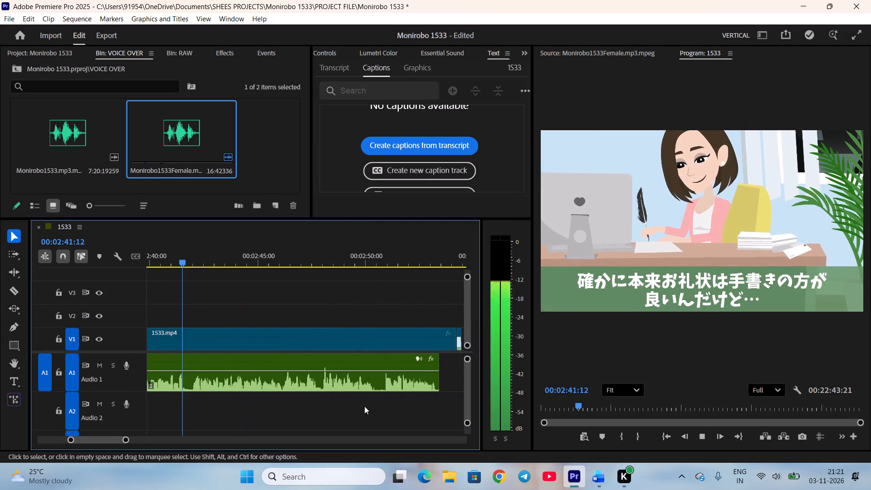
{"action": "scroll", "coordinate": [365, 408], "scroll_direction": "down", "scroll_amount": 4}
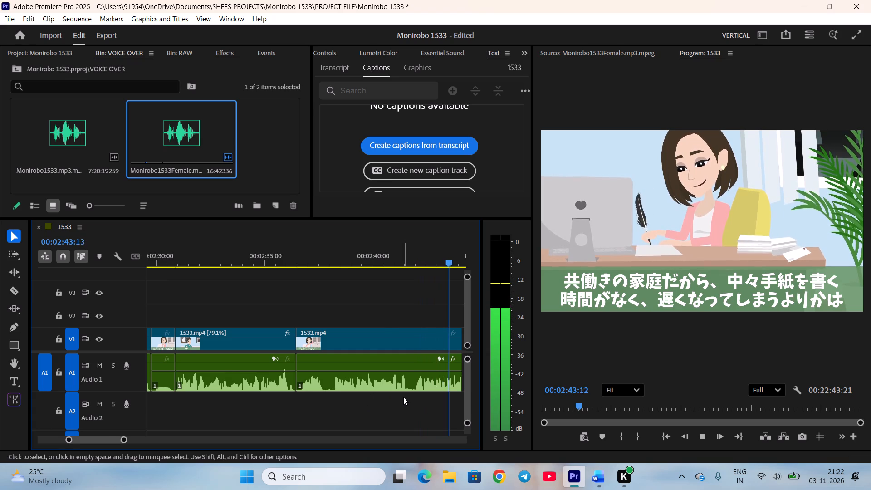
{"action": "left_click_drag", "start_coordinate": [370, 385], "coordinate": [375, 384]}
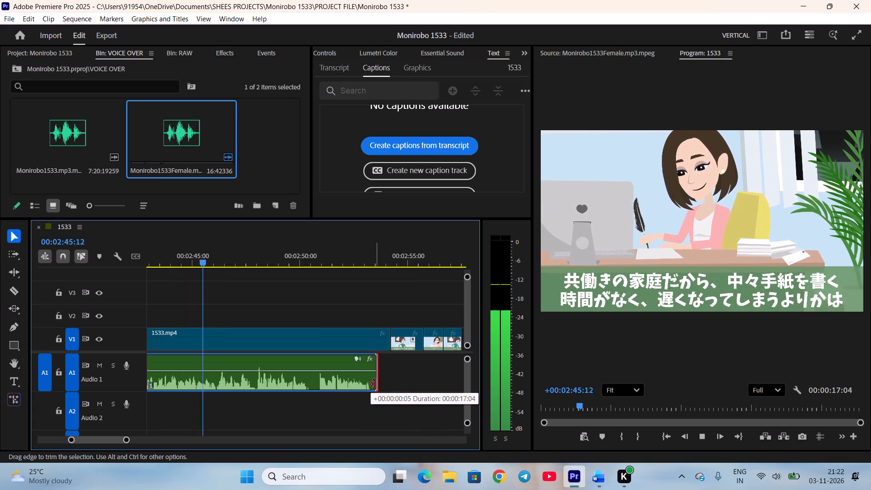
{"action": "left_click_drag", "start_coordinate": [375, 384], "coordinate": [374, 384]}
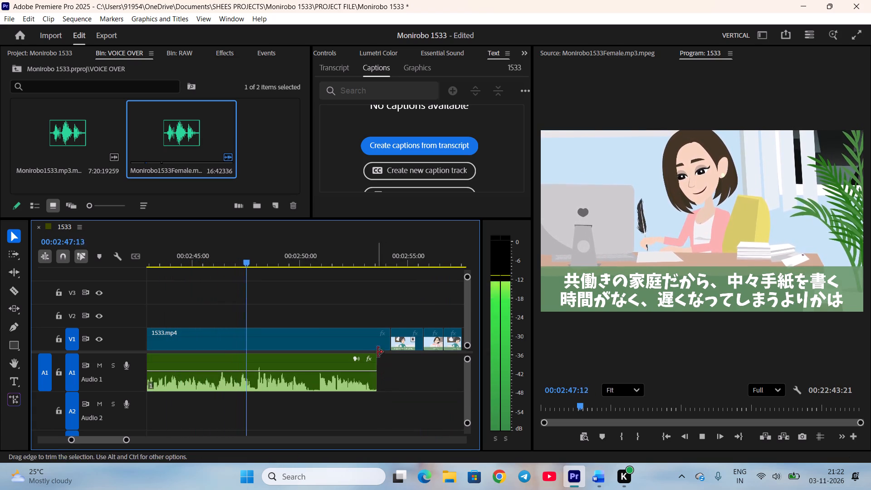
{"action": "left_click_drag", "start_coordinate": [384, 344], "coordinate": [373, 344]}
Find the transition from the letter-writing scene to Eriko's rewriting line and split the V1 shot there at 00:02:51:12.
{"action": "scroll", "coordinate": [361, 353], "scroll_direction": "down", "scroll_amount": 4}
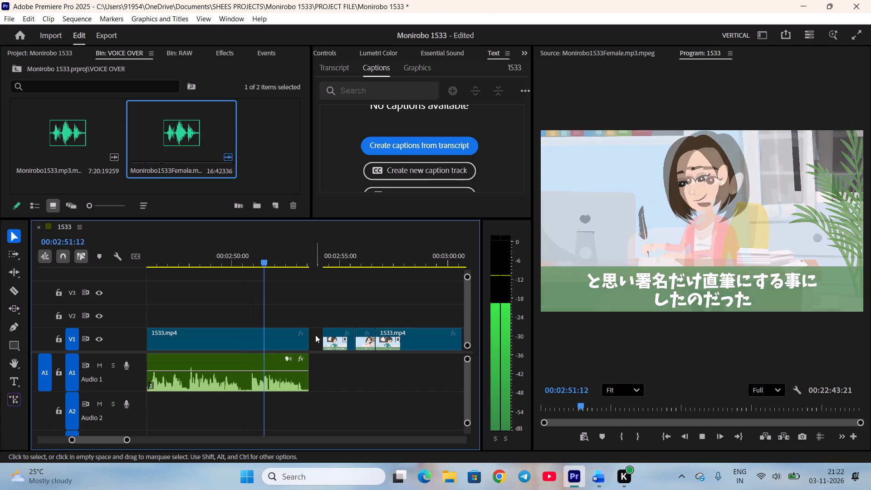
{"action": "key", "text": "space"}
{"action": "left_click_drag", "start_coordinate": [296, 264], "coordinate": [273, 269]}
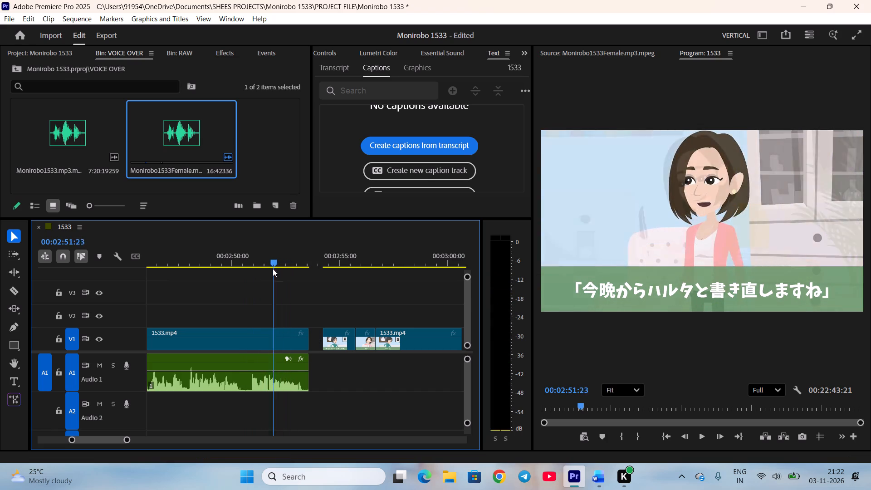
{"action": "left_click_drag", "start_coordinate": [273, 269], "coordinate": [270, 270]}
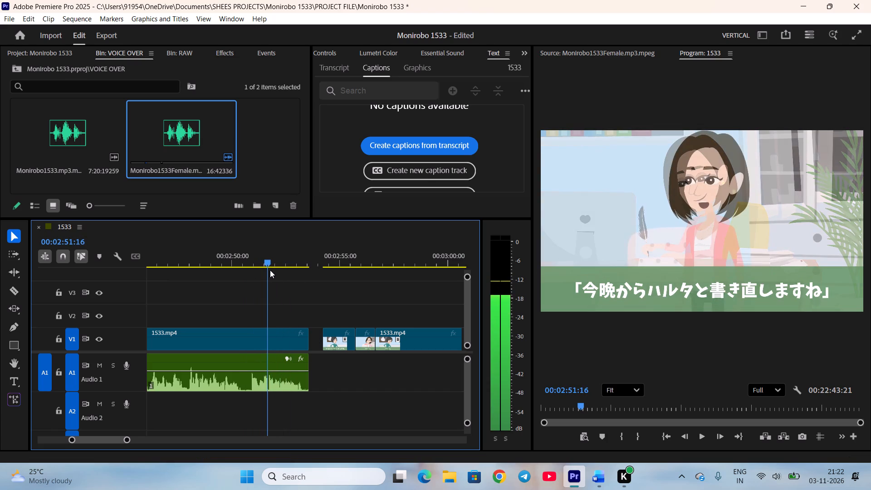
{"action": "left_click_drag", "start_coordinate": [270, 270], "coordinate": [259, 272]}
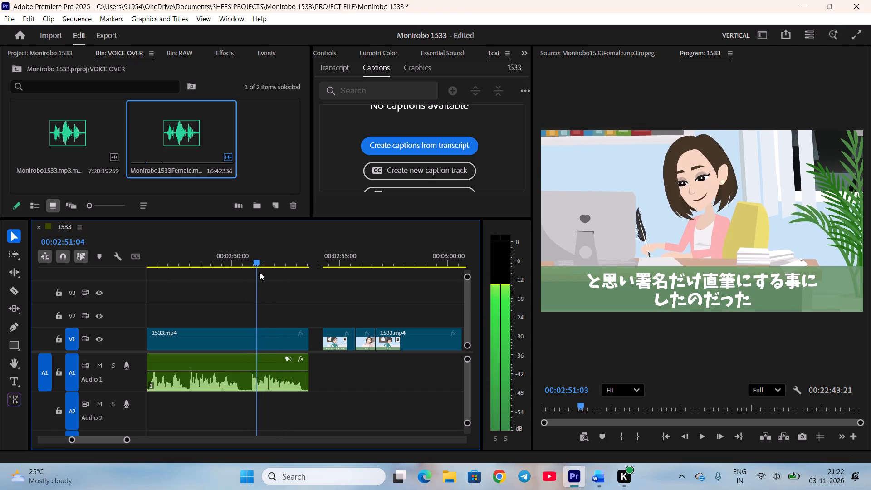
{"action": "left_click_drag", "start_coordinate": [259, 272], "coordinate": [266, 273]}
{"action": "left_click", "coordinate": [275, 341]}
{"action": "key", "text": "c"}
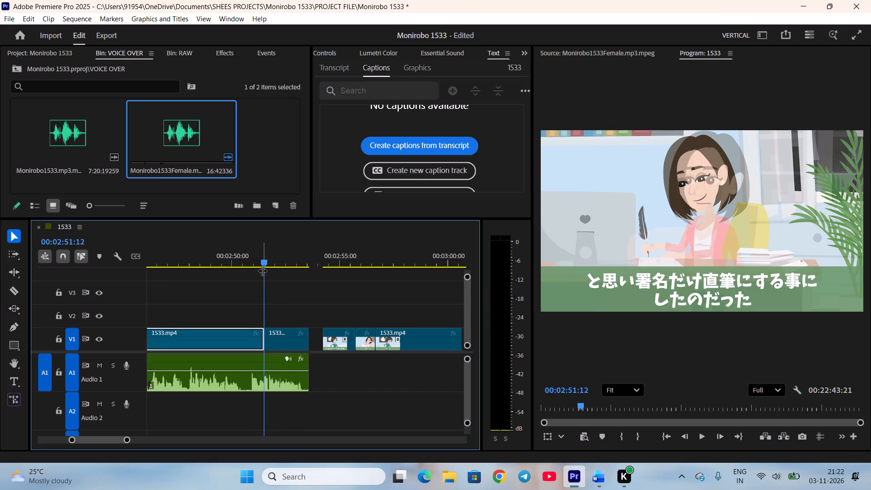
Move the short second part of Eriko's split V1 shot earlier to start at 00:02:50:17, over the first part's end.
{"action": "left_click_drag", "start_coordinate": [262, 256], "coordinate": [248, 263]}
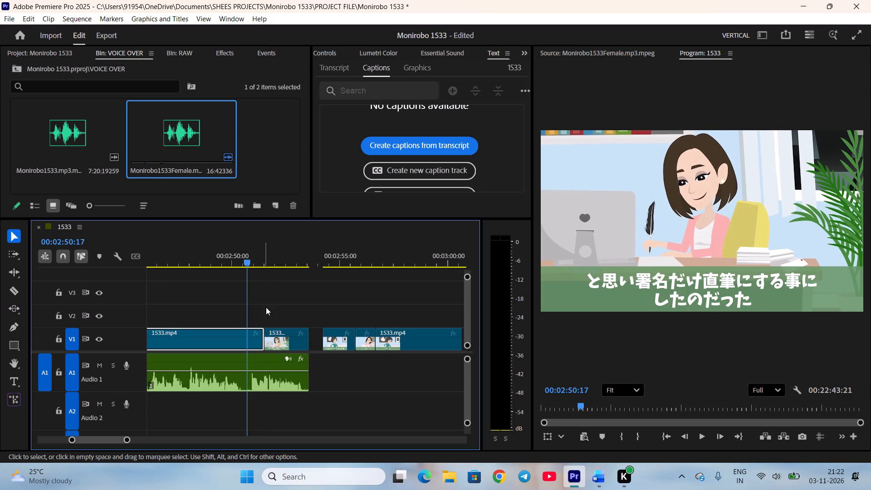
{"action": "left_click_drag", "start_coordinate": [286, 340], "coordinate": [274, 340]}
Split Eriko's A1 clip at 00:02:50:17, before her "I'll rewrite them with Haruta" line.
{"action": "left_click", "coordinate": [279, 384]}
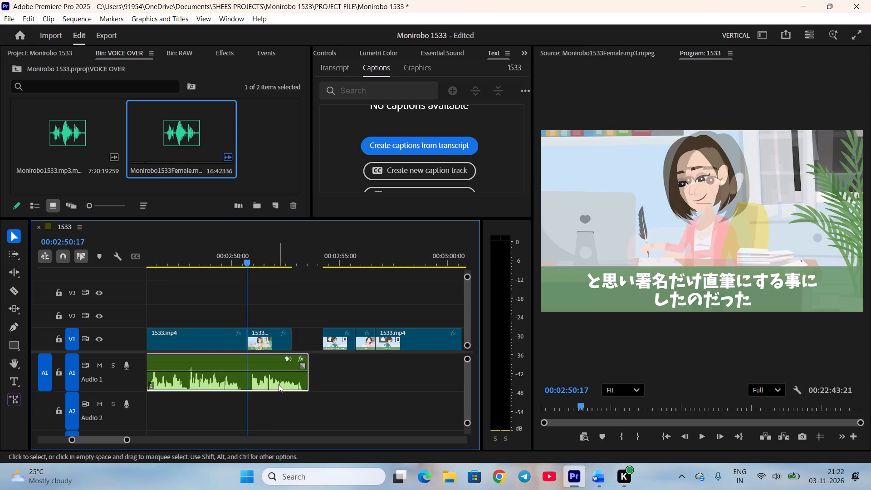
{"action": "key", "text": "c"}
{"action": "left_click", "coordinate": [292, 413]}
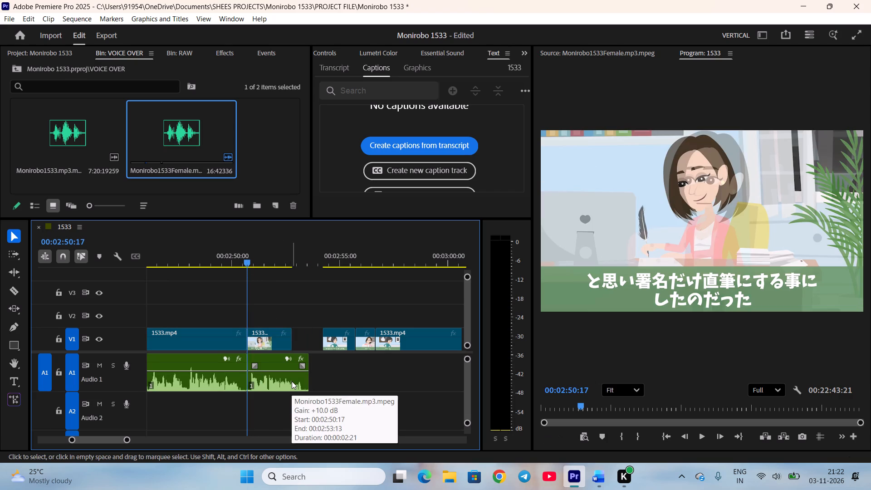
Set the duration of Eriko's V1 rewriting shot to 00:00:02:21 to match her A1 line.
{"action": "right_click", "coordinate": [267, 328]}
{"action": "left_click", "coordinate": [295, 329]}
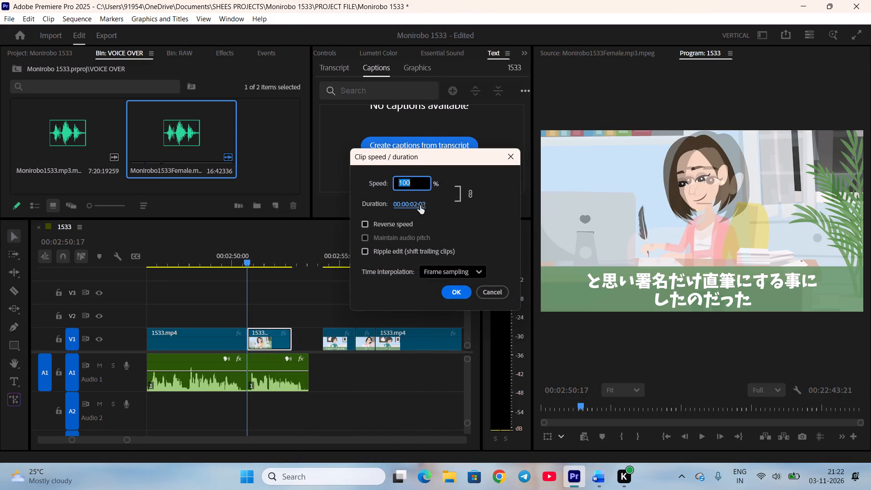
{"action": "left_click", "coordinate": [424, 206]}
{"action": "left_click", "coordinate": [433, 204]}
{"action": "key", "text": "BackSpace"}
{"action": "key", "text": "BackSpace"}
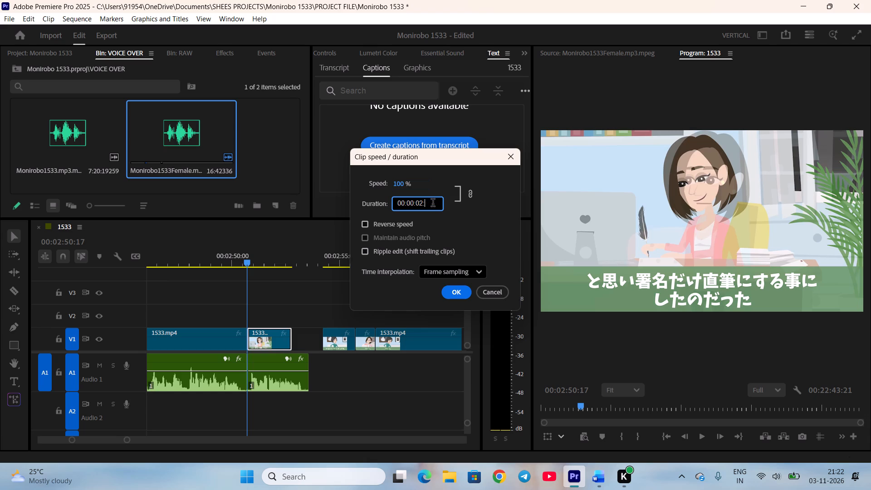
{"action": "type", "text": "21"}
{"action": "key", "text": "Return"}
{"action": "key", "text": "space"}
{"action": "left_click", "coordinate": [295, 286]}
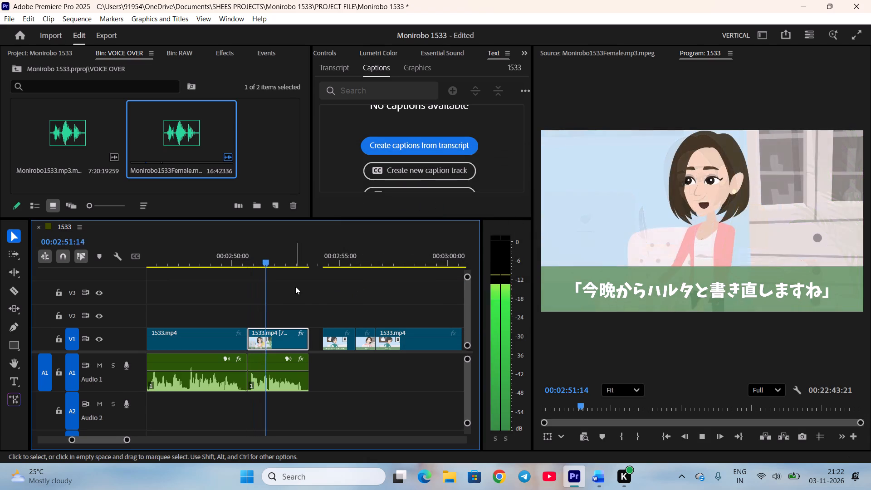
Close the V1 gap after Eriko's retimed shot by ripple-deleting it, and save the project.
{"action": "scroll", "coordinate": [296, 296], "scroll_direction": "down", "scroll_amount": 3}
{"action": "right_click", "coordinate": [265, 333]}
{"action": "left_click", "coordinate": [273, 337]}
{"action": "scroll", "coordinate": [277, 340], "scroll_direction": "down", "scroll_amount": 3}
{"action": "key", "text": "space"}
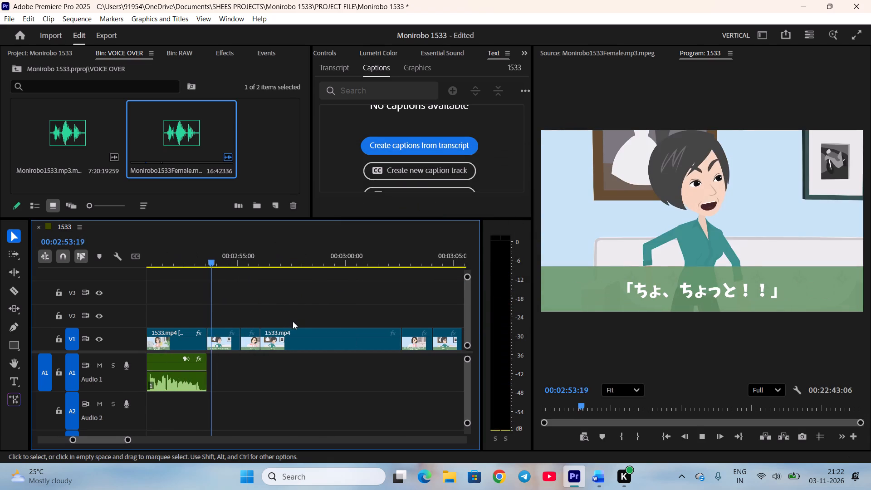
{"action": "key", "text": "ctrl+s"}
Mark the mother-in-law's "H-hold on!" from 00:02:56:15 to 00:02:58:03 in the female voice-over and place it on A1 right after Eriko's rewriting line.
{"action": "left_click", "coordinate": [186, 135]}
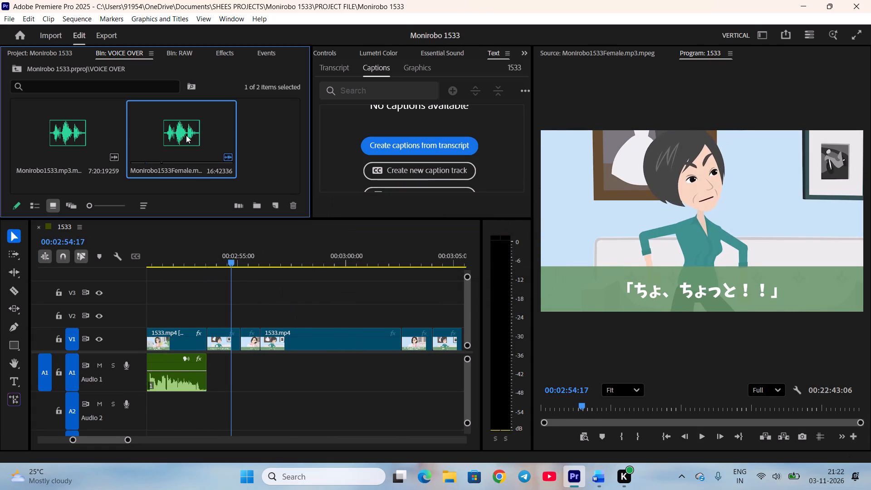
{"action": "left_click", "coordinate": [186, 135]}
{"action": "scroll", "coordinate": [730, 389], "scroll_direction": "down", "scroll_amount": 1}
{"action": "scroll", "coordinate": [730, 389], "scroll_direction": "up", "scroll_amount": 1}
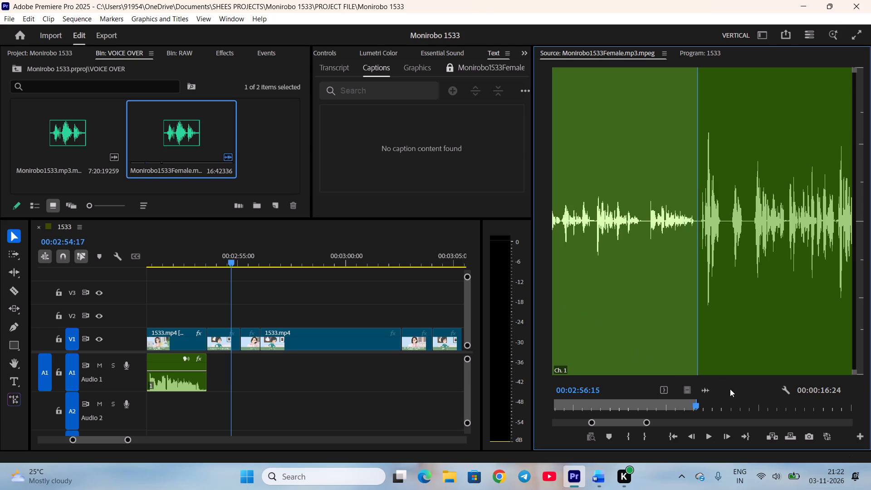
{"action": "key", "text": "i"}
{"action": "key", "text": "space"}
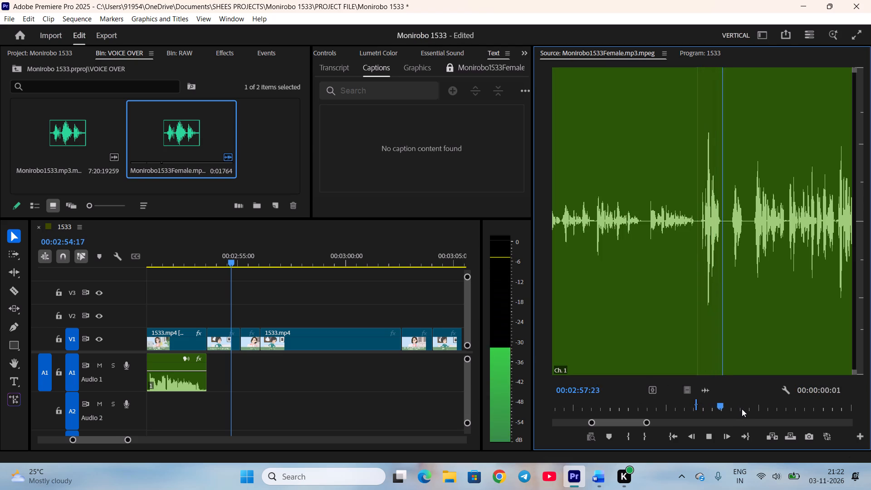
{"action": "key", "text": "space"}
{"action": "left_click", "coordinate": [602, 474]}
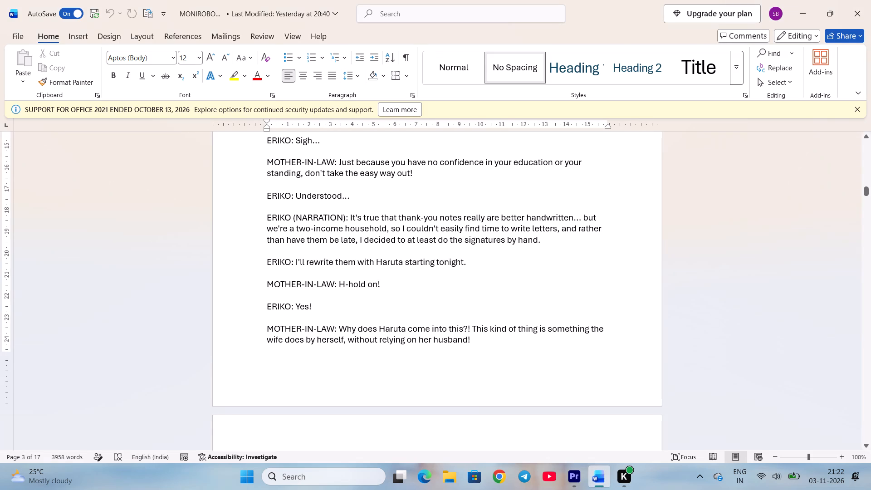
{"action": "left_click", "coordinate": [576, 482]}
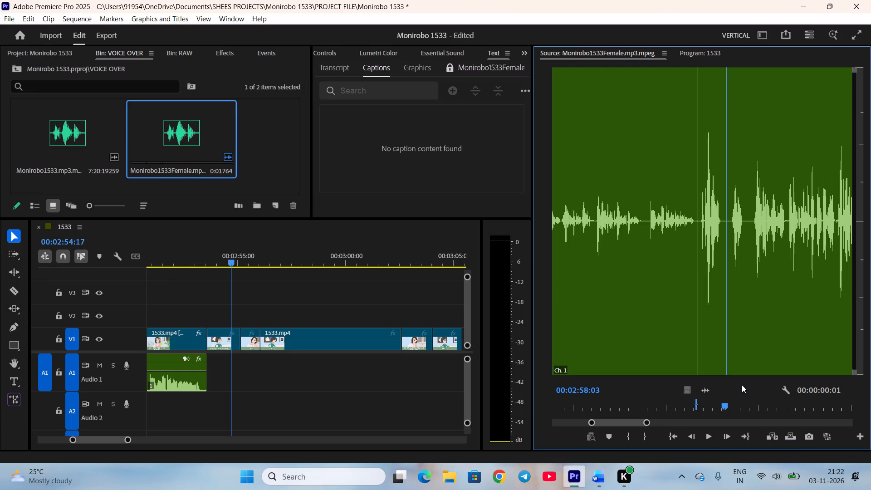
{"action": "key", "text": "o"}
{"action": "left_click_drag", "start_coordinate": [709, 387], "coordinate": [210, 358]}
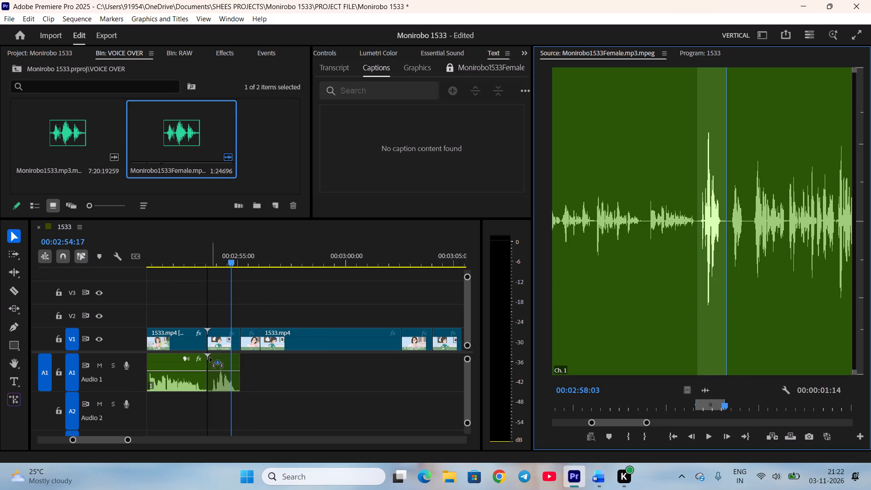
{"action": "left_click_drag", "start_coordinate": [210, 358], "coordinate": [208, 358]}
{"action": "left_click", "coordinate": [243, 383]}
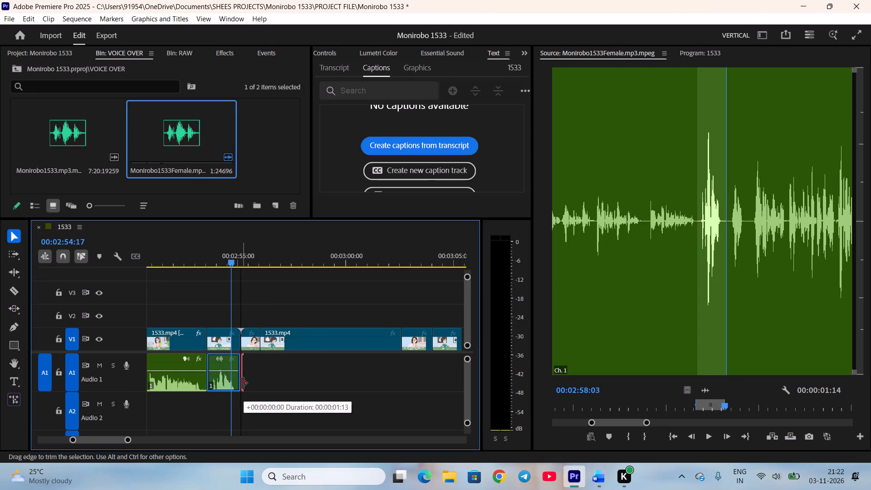
{"action": "key", "text": "space"}
{"action": "key", "text": "space"}
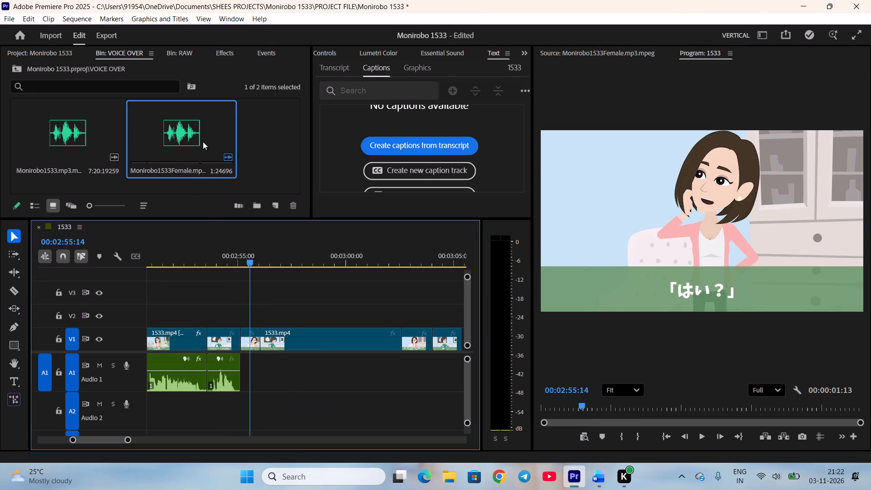
Mark Eriko's "Yes!" from 00:02:58:03 to 00:02:59:06 in the female voice-over and place it on A1 directly after "H-hold on!".
{"action": "double_click", "coordinate": [185, 132]}
{"action": "type", "text": "i"}
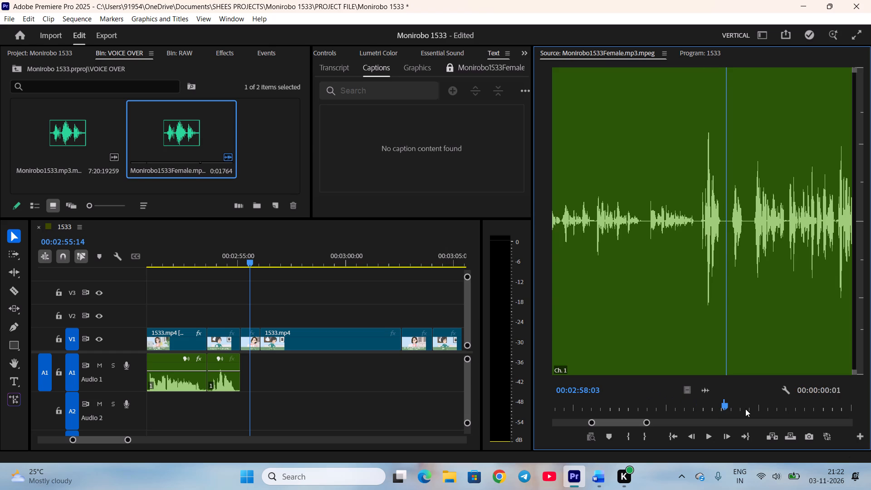
{"action": "key", "text": "space"}
{"action": "key", "text": "space"}
{"action": "scroll", "coordinate": [747, 409], "scroll_direction": "down", "scroll_amount": 2}
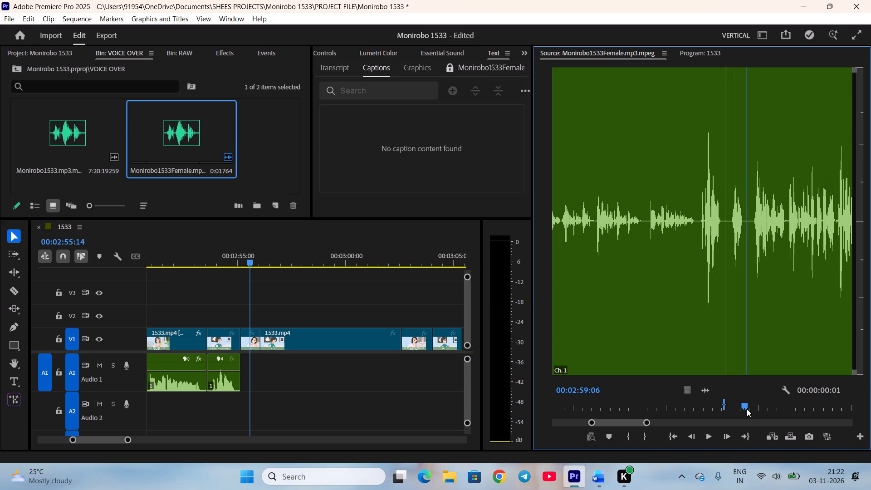
{"action": "key", "text": "o"}
{"action": "left_click_drag", "start_coordinate": [708, 386], "coordinate": [236, 365]}
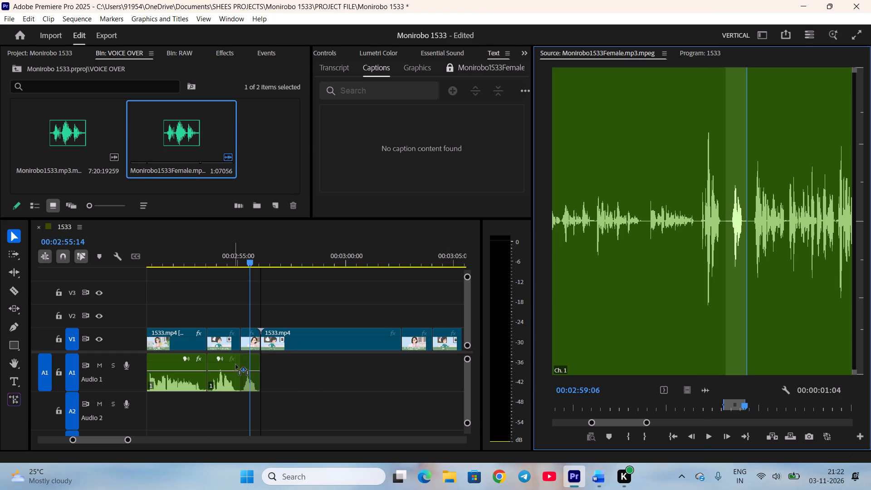
{"action": "left_click_drag", "start_coordinate": [236, 365], "coordinate": [241, 366]}
Trim the silent start of the "Yes!" clip, move it earlier to end with its V1 shot, and save the project.
{"action": "key", "text": "equal"}
{"action": "key", "text": "equal"}
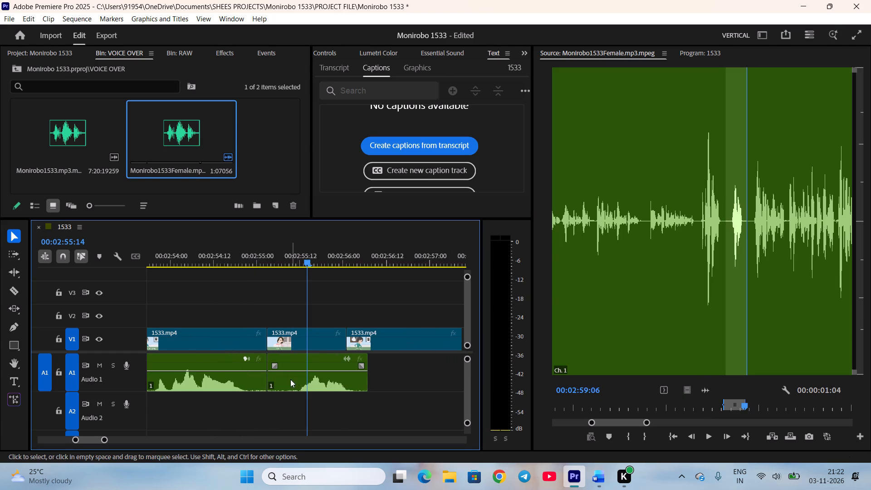
{"action": "left_click_drag", "start_coordinate": [270, 382], "coordinate": [295, 383]}
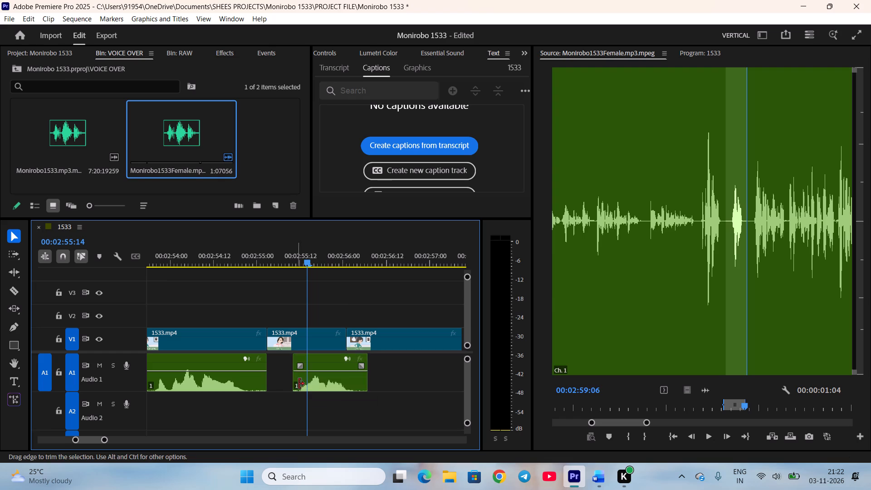
{"action": "left_click_drag", "start_coordinate": [313, 386], "coordinate": [292, 384]}
{"action": "left_click", "coordinate": [338, 404]}
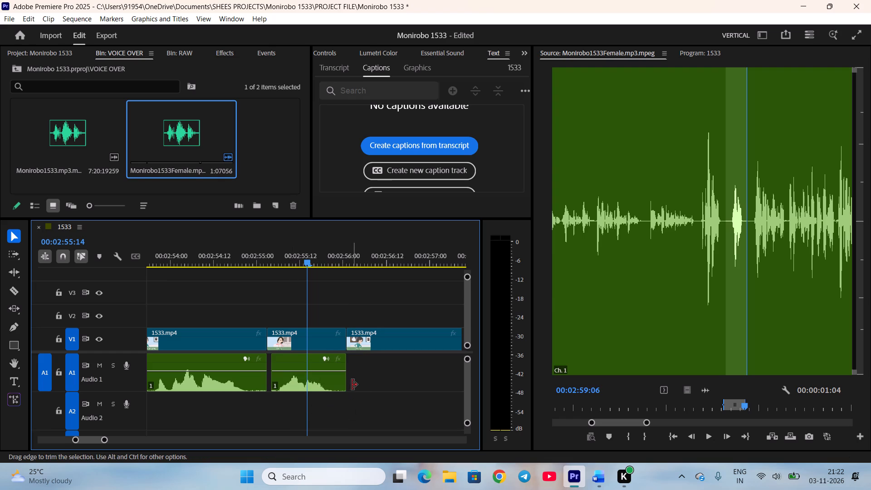
{"action": "key", "text": "minus"}
{"action": "left_click", "coordinate": [285, 250]}
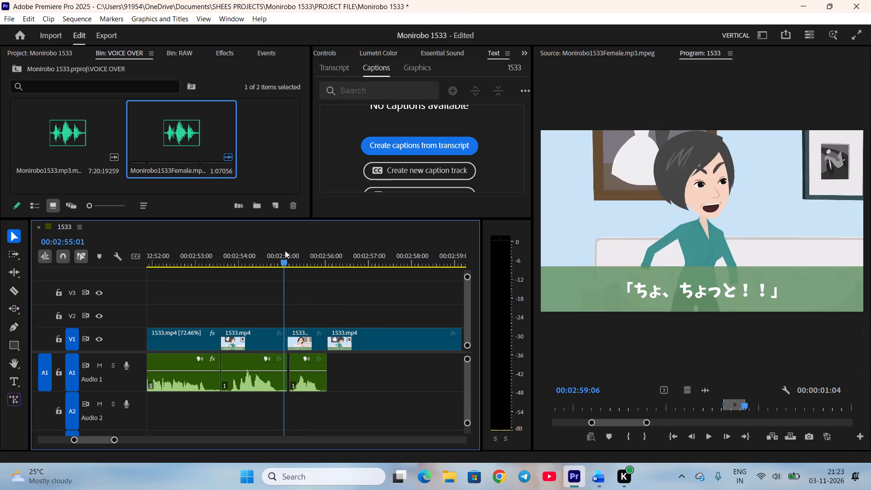
{"action": "key", "text": "space"}
{"action": "scroll", "coordinate": [310, 289], "scroll_direction": "down", "scroll_amount": 10}
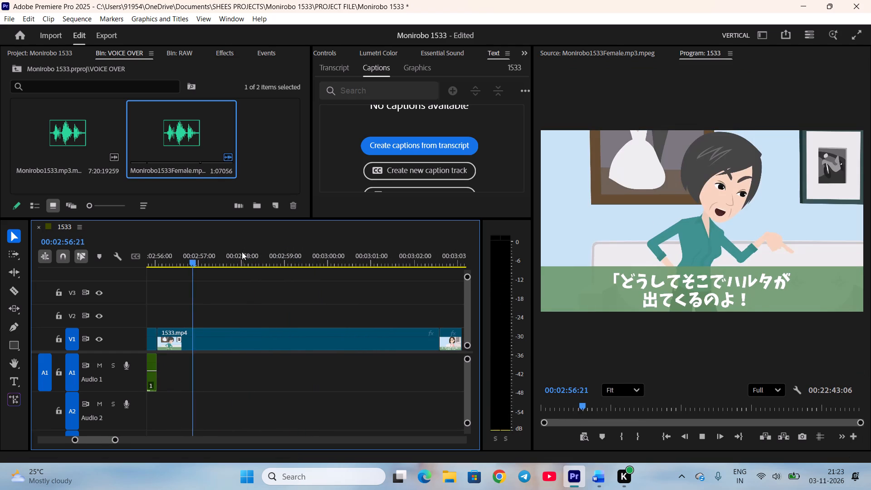
{"action": "left_click_drag", "start_coordinate": [241, 251], "coordinate": [400, 272]}
{"action": "key", "text": "ctrl+s"}
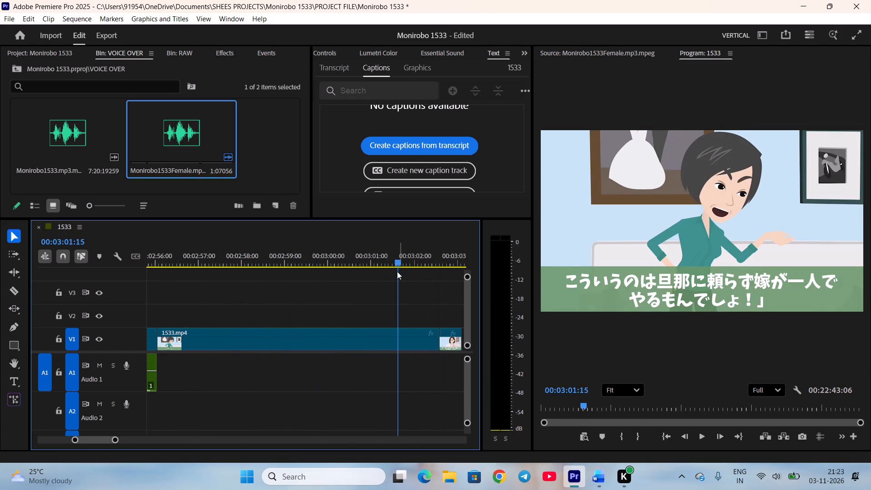
Mark the mother-in-law's "Why does Haruta come into this?!" line from 00:02:59:12 to 00:03:05:23 and place it on A1 after "Yes!".
{"action": "double_click", "coordinate": [183, 130]}
{"action": "scroll", "coordinate": [759, 394], "scroll_direction": "down", "scroll_amount": 3}
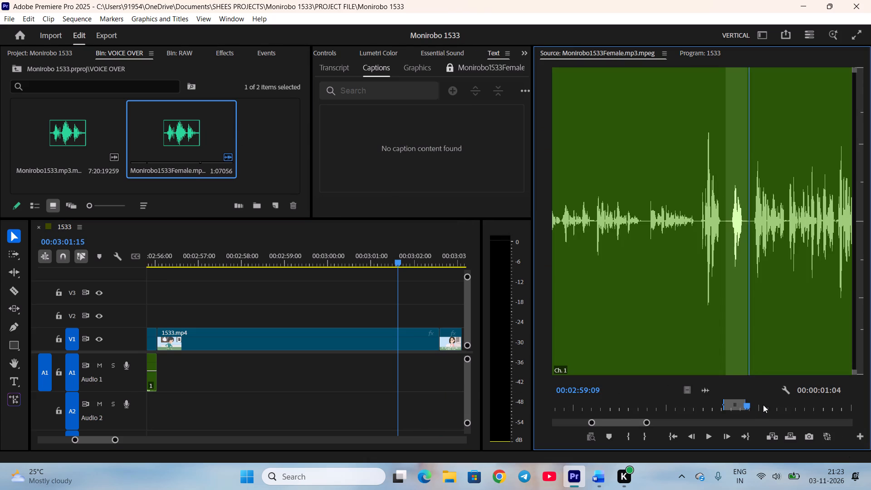
{"action": "scroll", "coordinate": [763, 405], "scroll_direction": "down", "scroll_amount": 3}
{"action": "scroll", "coordinate": [763, 405], "scroll_direction": "up", "scroll_amount": 1}
{"action": "scroll", "coordinate": [763, 405], "scroll_direction": "down", "scroll_amount": 1}
{"action": "key", "text": "i"}
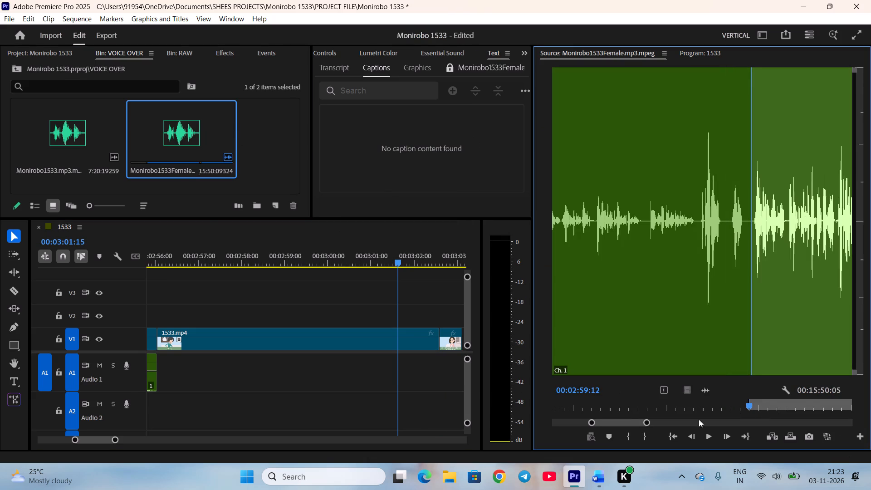
{"action": "key", "text": "space"}
{"action": "left_click", "coordinate": [599, 475]}
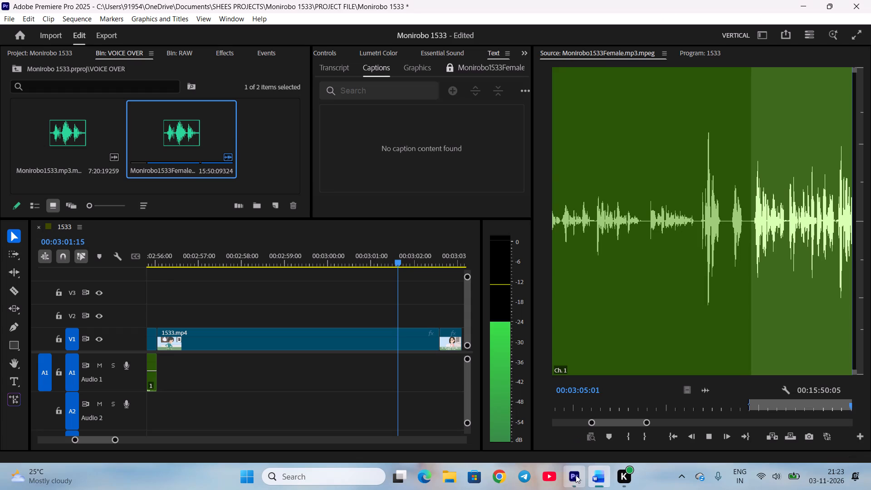
{"action": "key", "text": "space"}
{"action": "key", "text": "space"}
{"action": "key", "text": "space"}
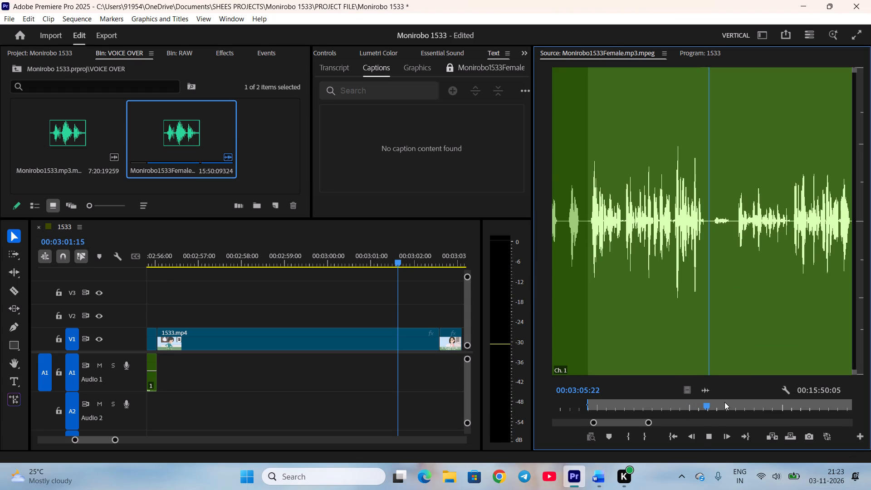
{"action": "key", "text": "o"}
{"action": "left_click_drag", "start_coordinate": [706, 392], "coordinate": [165, 361]}
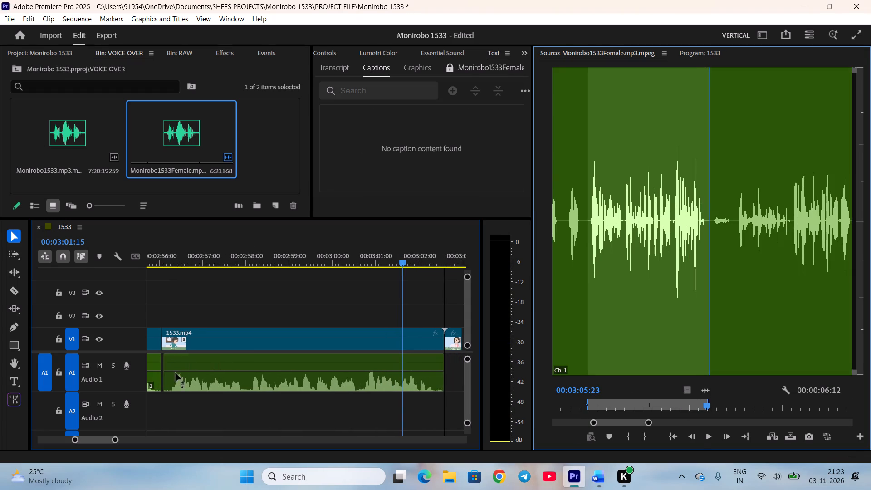
Trim the silent start of the mother-in-law's Haruta line, move it against the "Yes!" clip, and trim its silent end.
{"action": "left_click_drag", "start_coordinate": [167, 378], "coordinate": [173, 378]}
{"action": "left_click_drag", "start_coordinate": [202, 388], "coordinate": [202, 389]}
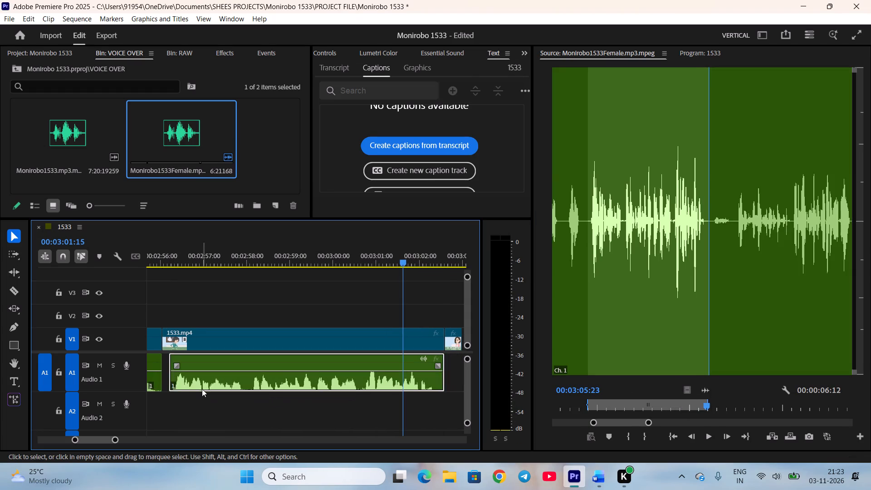
{"action": "left_click_drag", "start_coordinate": [202, 389], "coordinate": [198, 388]}
{"action": "left_click", "coordinate": [242, 404]}
{"action": "key", "text": "space"}
{"action": "key", "text": "space"}
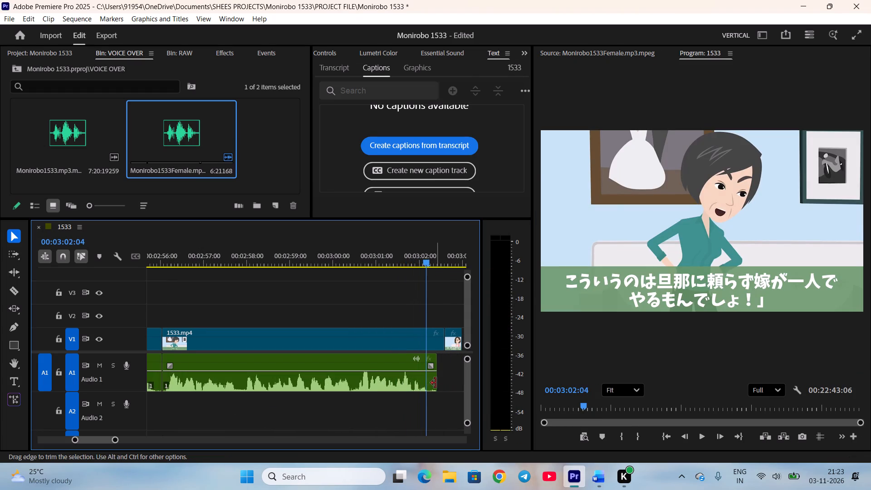
{"action": "left_click", "coordinate": [436, 382]}
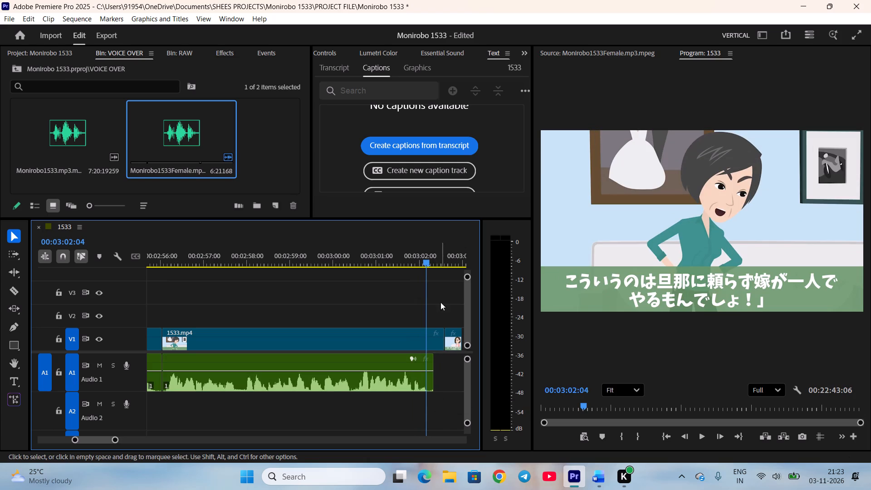
{"action": "key", "text": "space"}
{"action": "key", "text": "space"}
Trim the mother-in-law's V1 shot to end with her A1 line, ripple-delete the resulting gap, and save the project.
{"action": "left_click_drag", "start_coordinate": [443, 344], "coordinate": [433, 345]}
{"action": "right_click", "coordinate": [439, 339]}
{"action": "left_click", "coordinate": [443, 341]}
{"action": "scroll", "coordinate": [439, 350], "scroll_direction": "down", "scroll_amount": 10}
{"action": "key", "text": "space"}
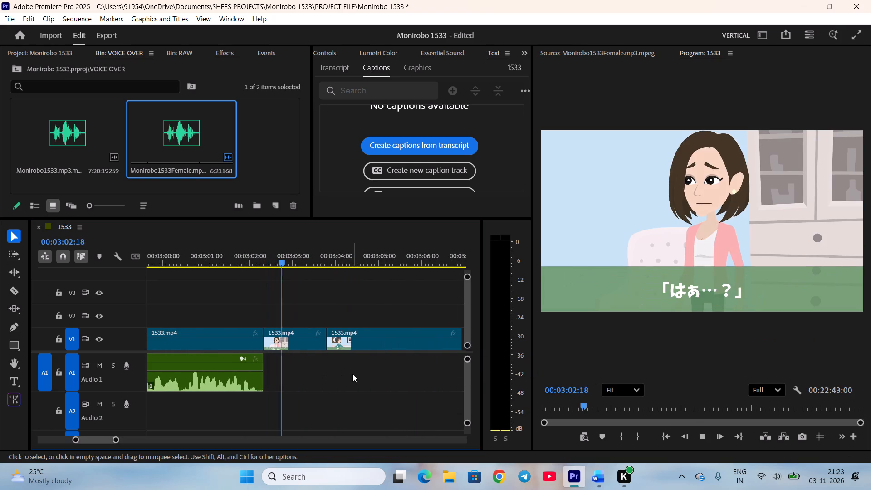
{"action": "key", "text": "ctrl+s"}
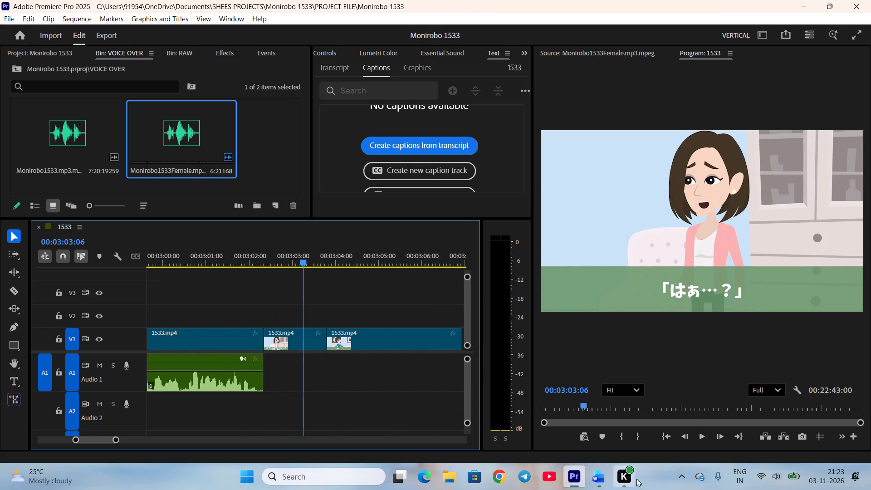